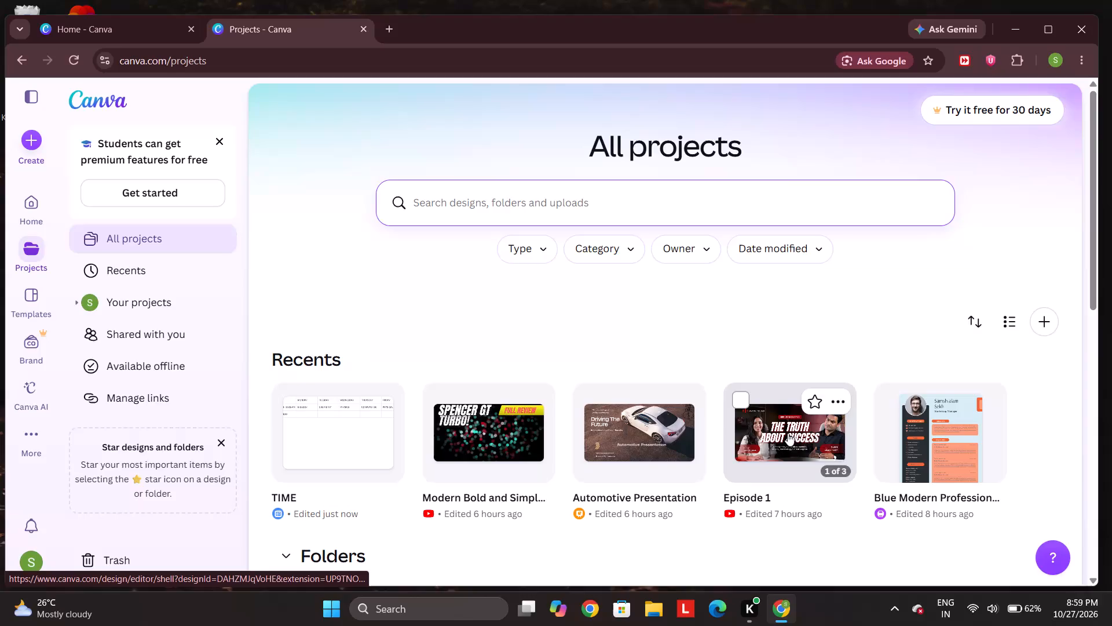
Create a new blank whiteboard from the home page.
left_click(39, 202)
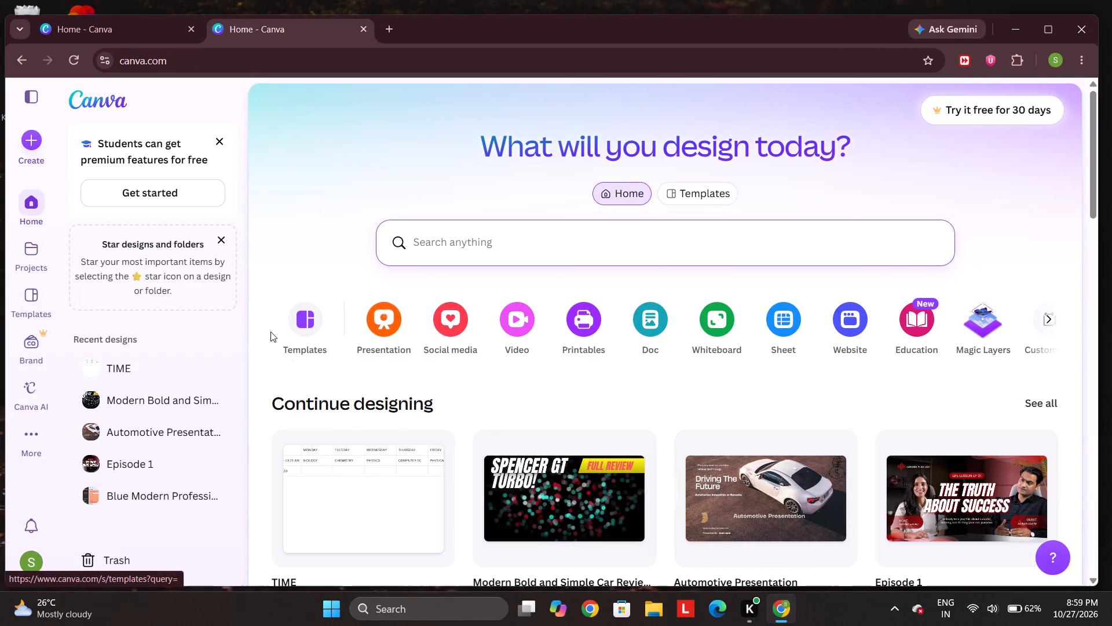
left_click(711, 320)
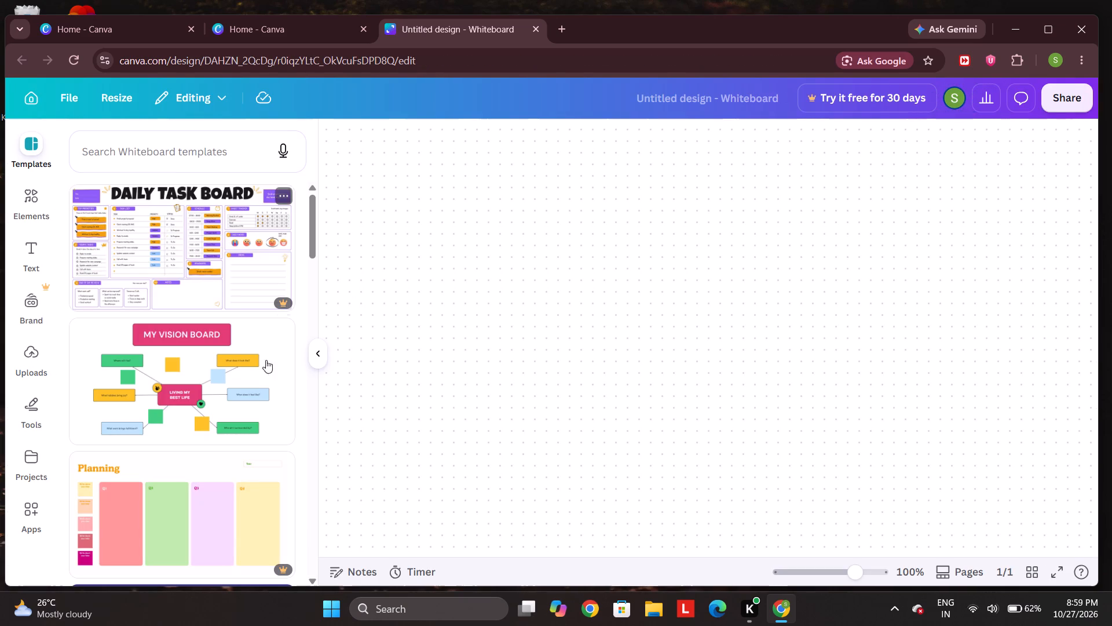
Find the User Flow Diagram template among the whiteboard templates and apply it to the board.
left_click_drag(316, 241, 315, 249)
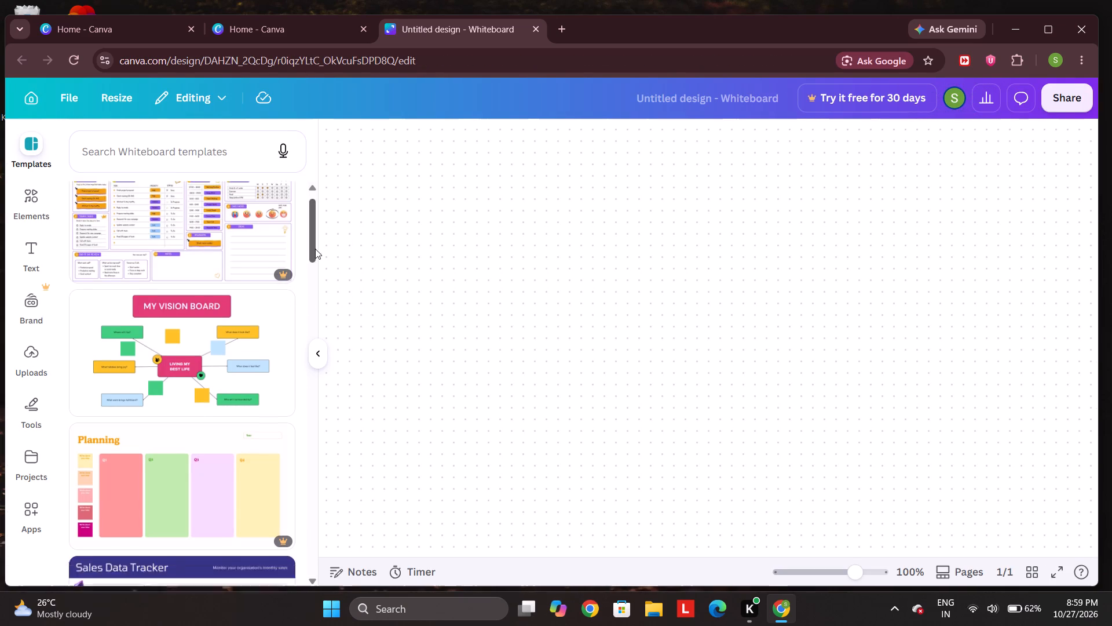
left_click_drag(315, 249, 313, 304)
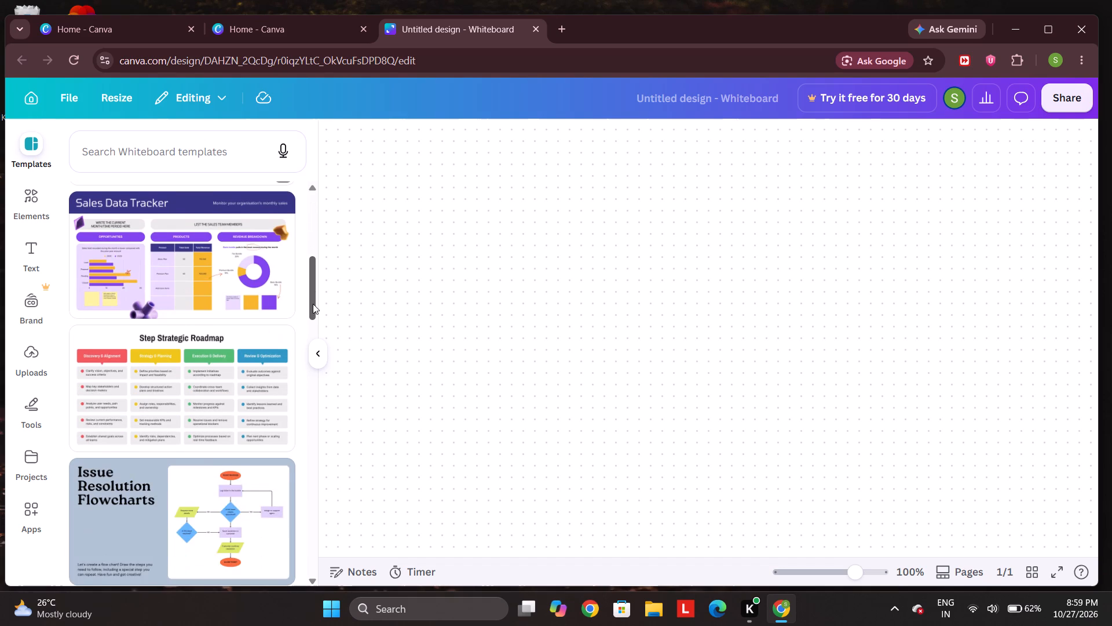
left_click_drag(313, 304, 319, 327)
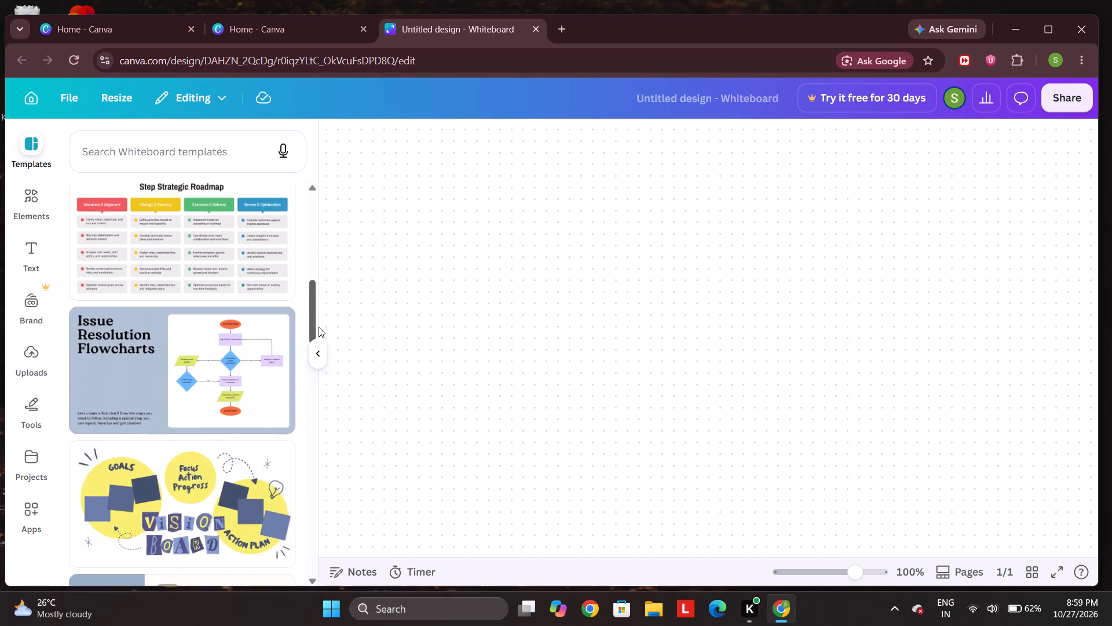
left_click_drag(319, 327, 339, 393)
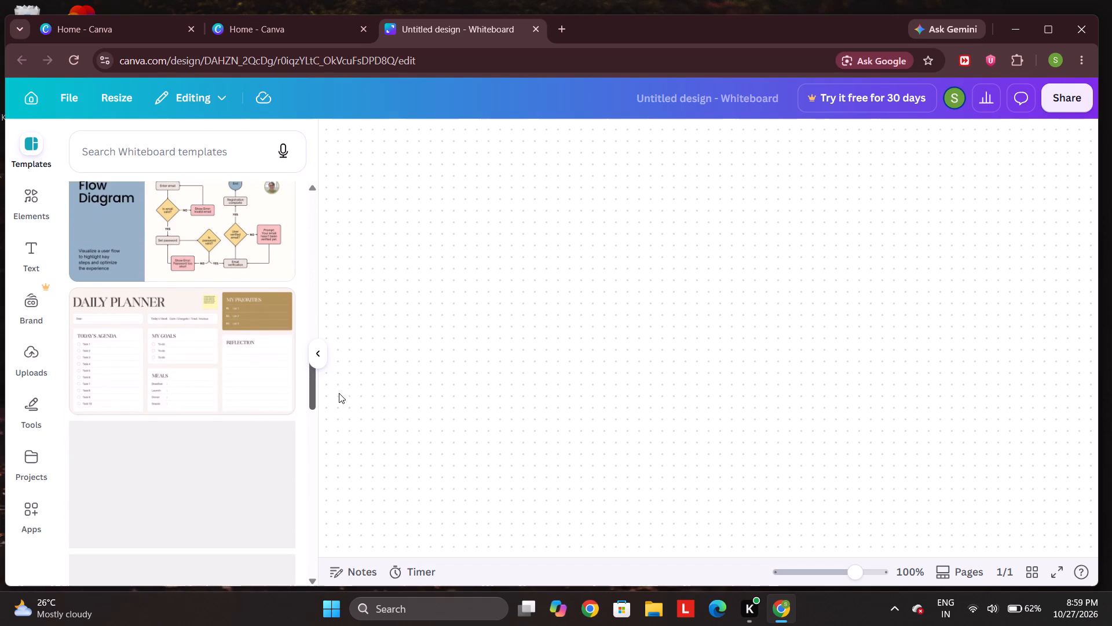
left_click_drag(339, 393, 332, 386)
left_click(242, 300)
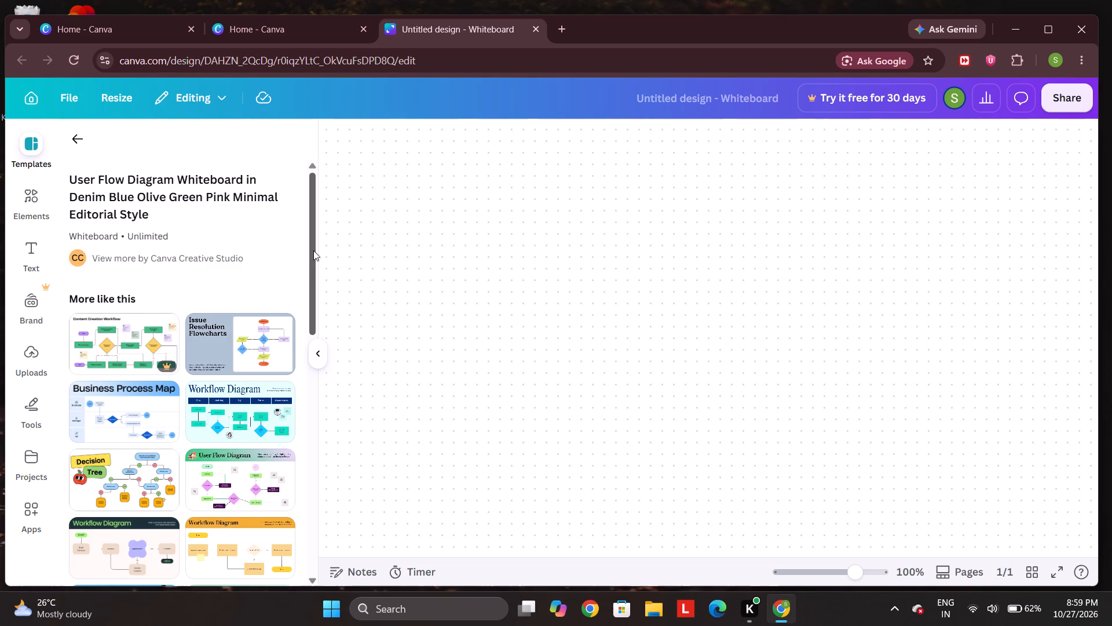
Look through the similar diagram templates, the default text styles and the font combinations available for the whiteboard.
left_click_drag(312, 279, 308, 310)
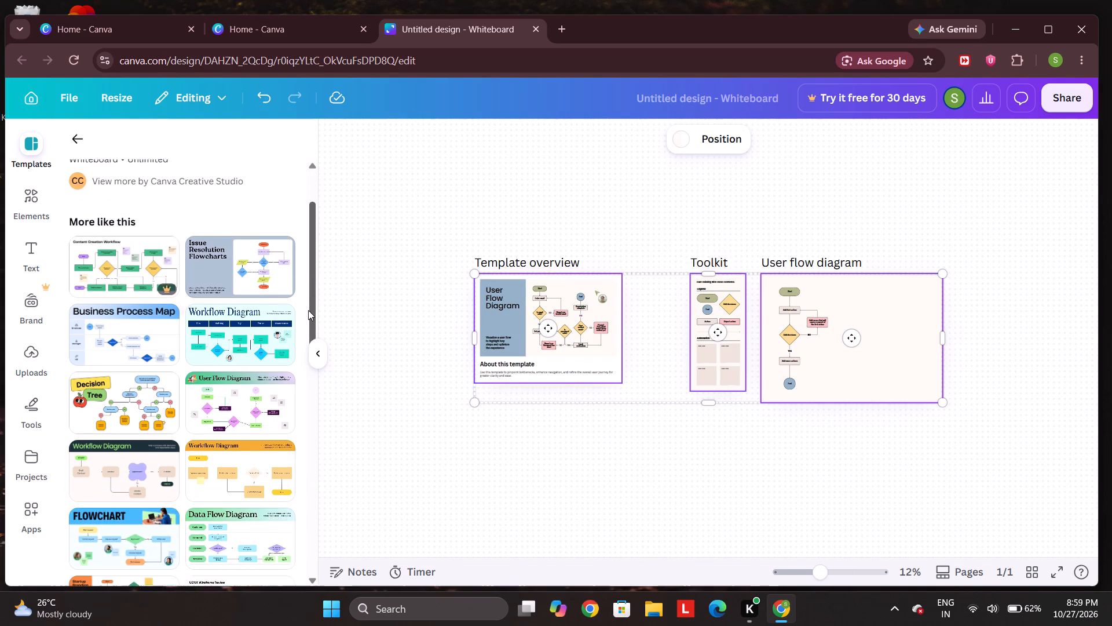
left_click_drag(308, 310, 317, 356)
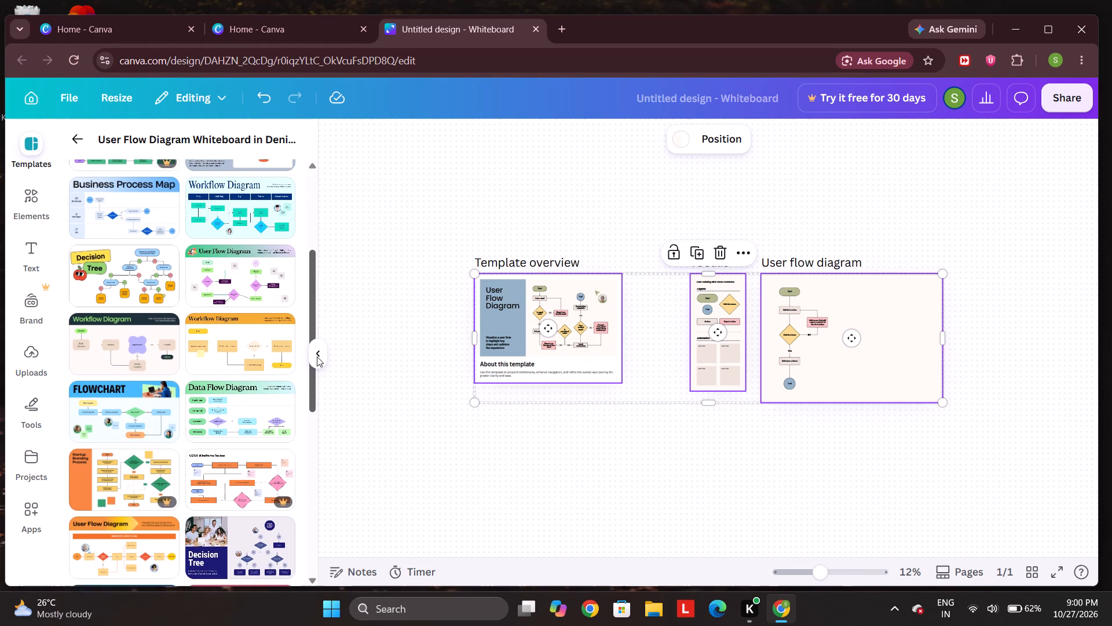
left_click_drag(317, 356, 324, 383)
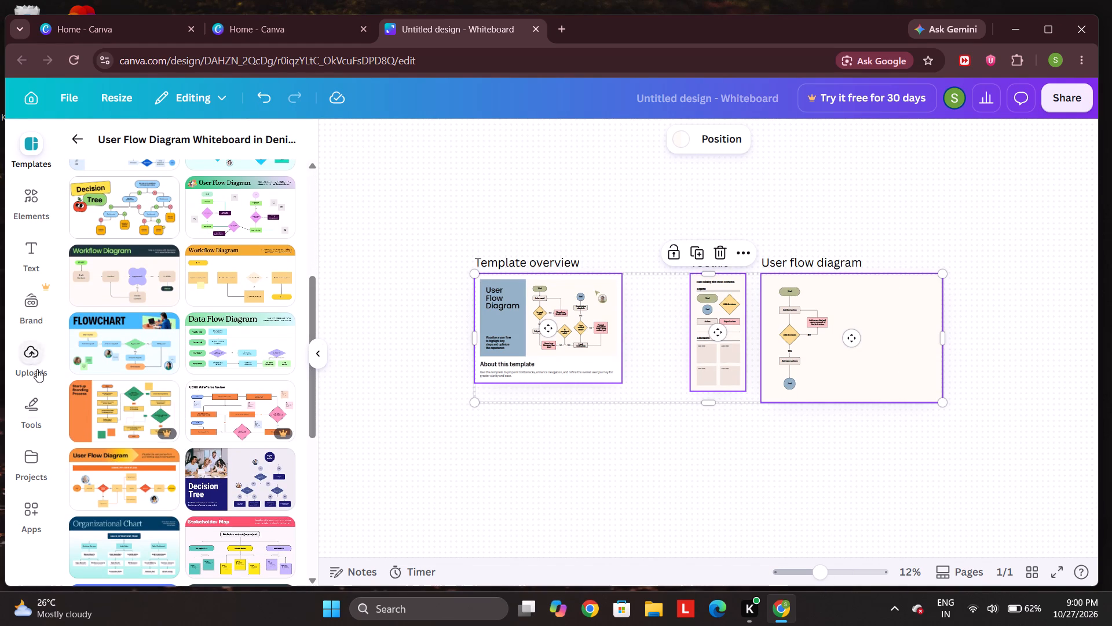
left_click(21, 261)
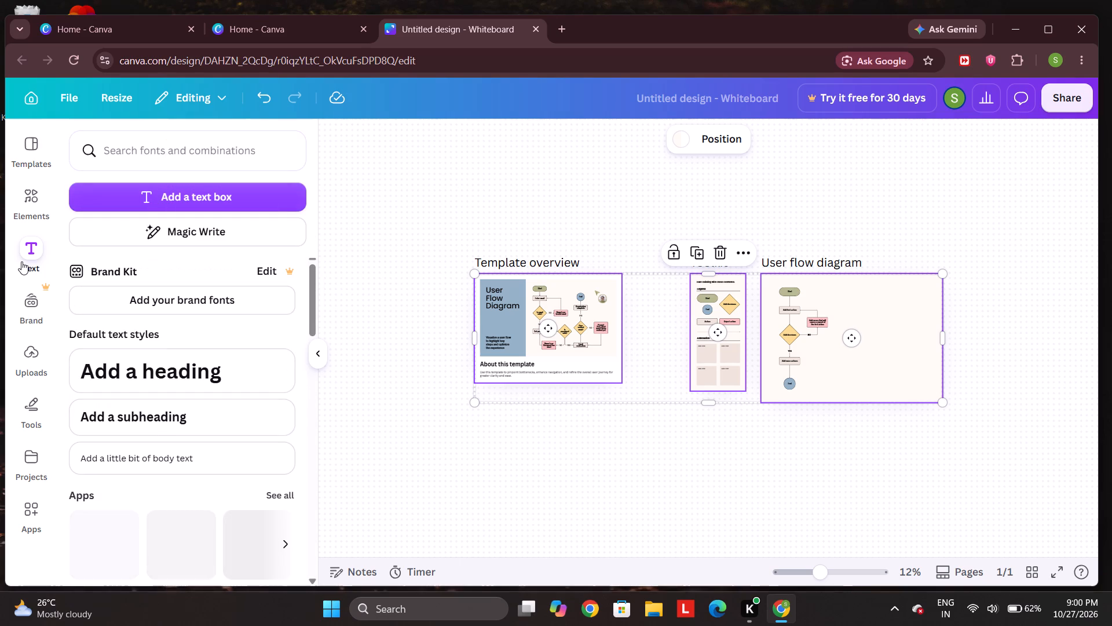
left_click(575, 318)
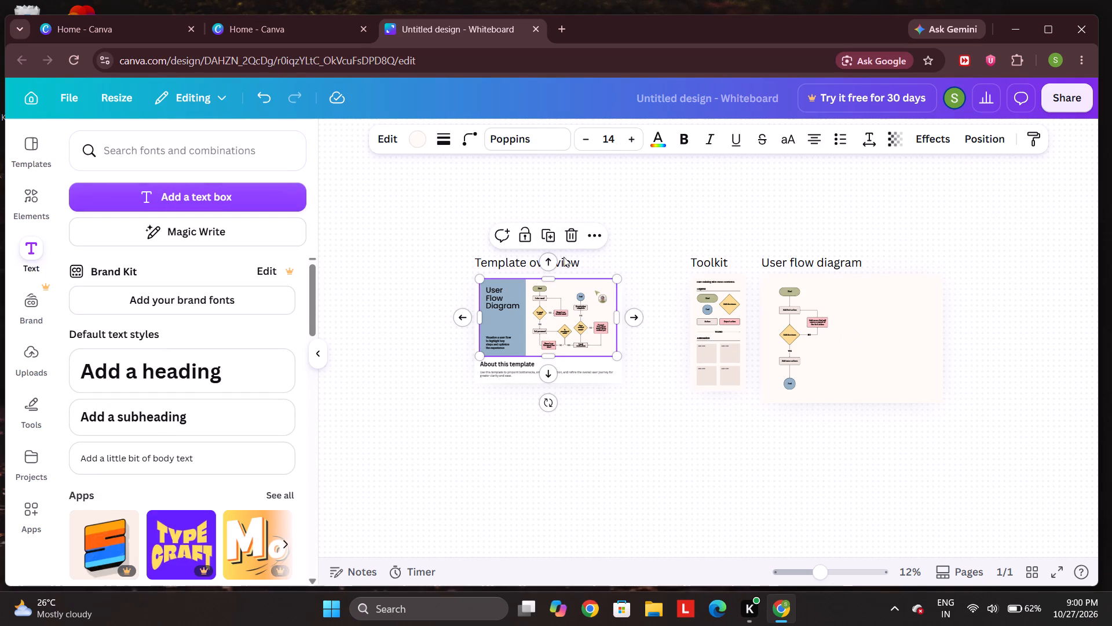
left_click(565, 241)
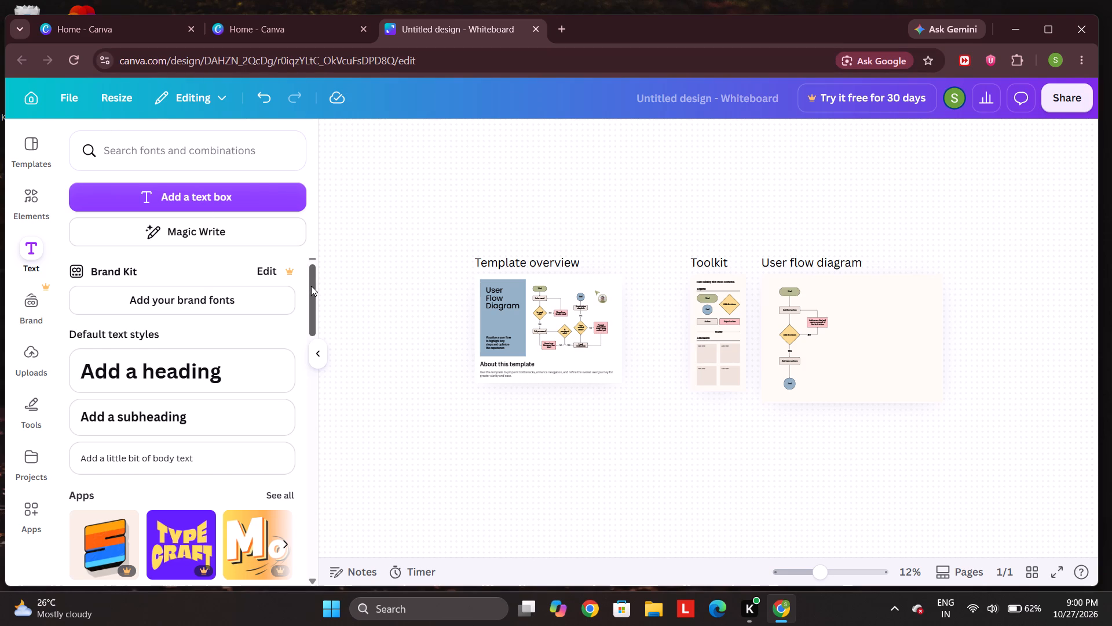
left_click_drag(311, 286, 317, 307)
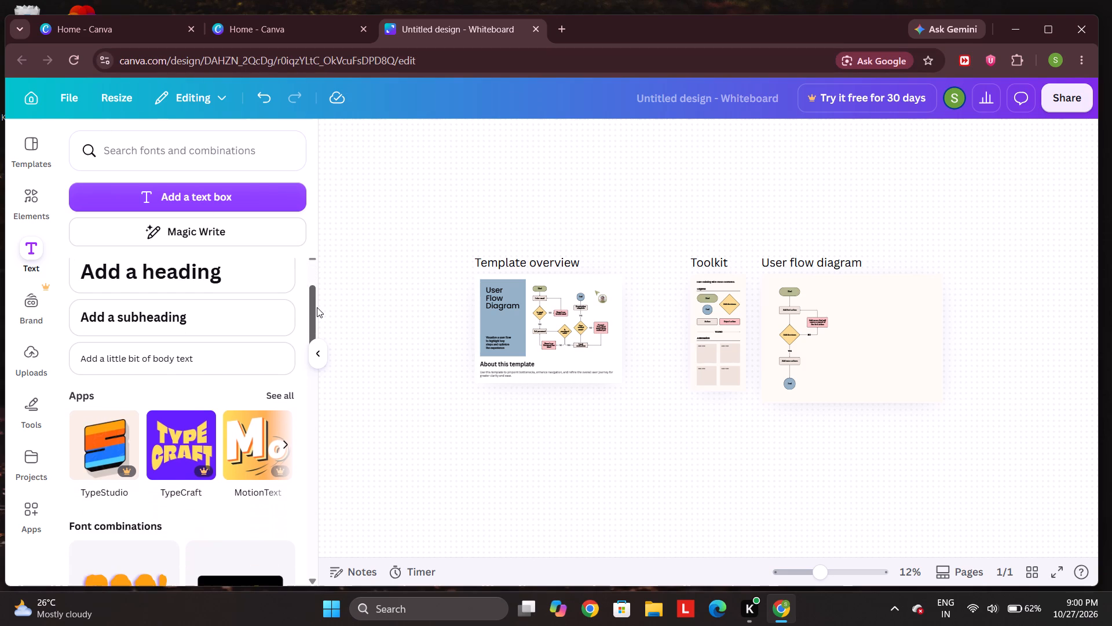
left_click_drag(317, 307, 317, 341)
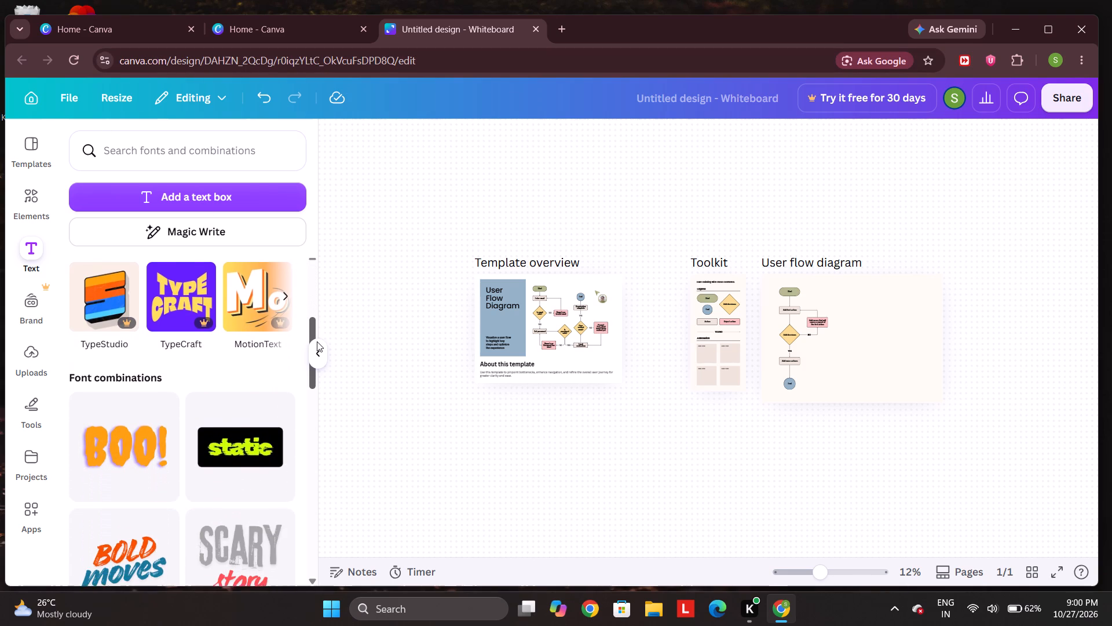
left_click_drag(317, 341, 318, 344)
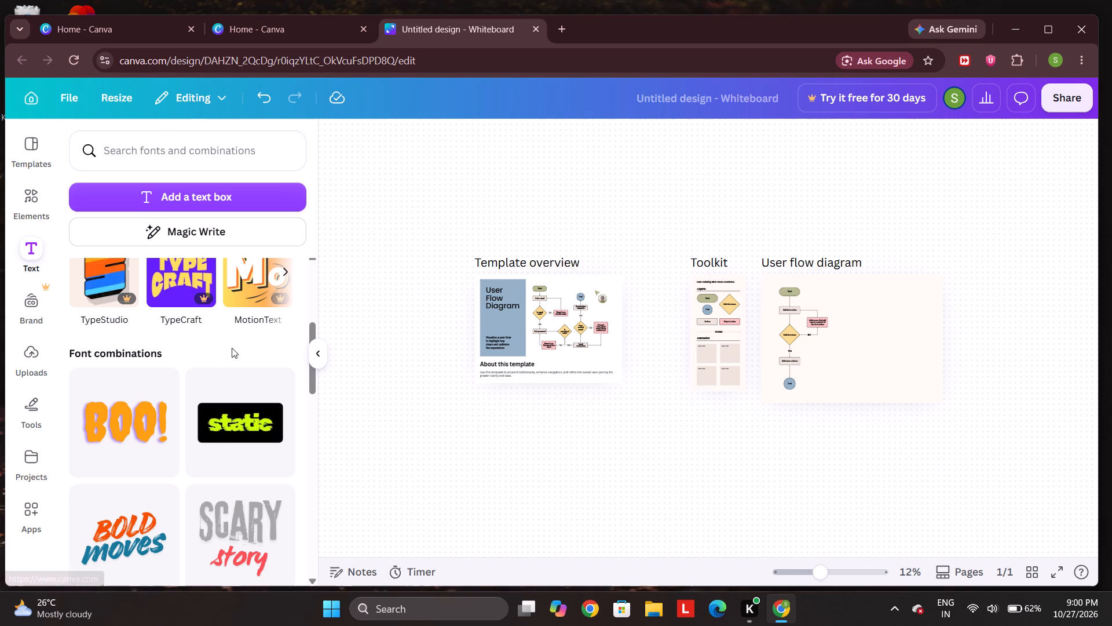
Leave the template board, start another blank whiteboard from the home page, and close the leftover home page.
left_click(28, 96)
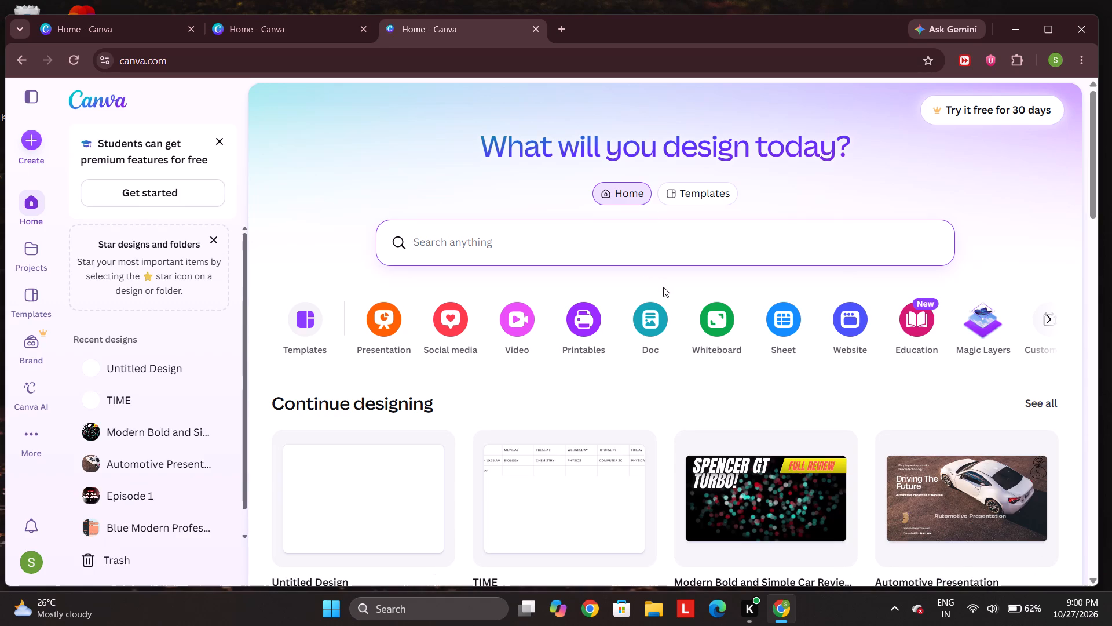
left_click(713, 321)
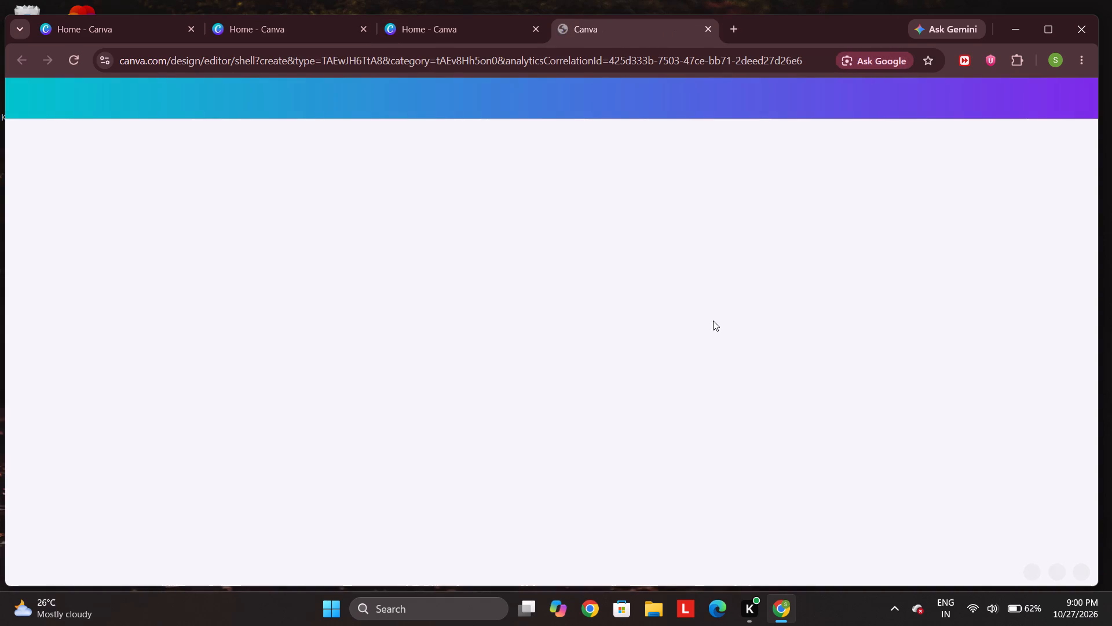
left_click(534, 28)
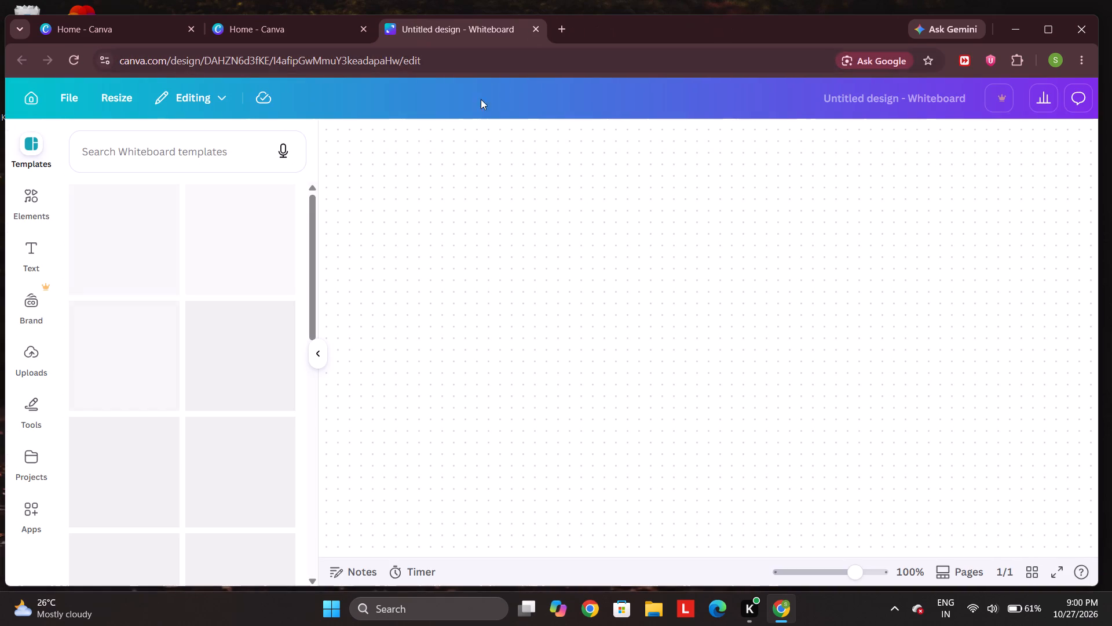
Add the pill-shaped block from the flowchart shapes to the blank whiteboard.
left_click(35, 201)
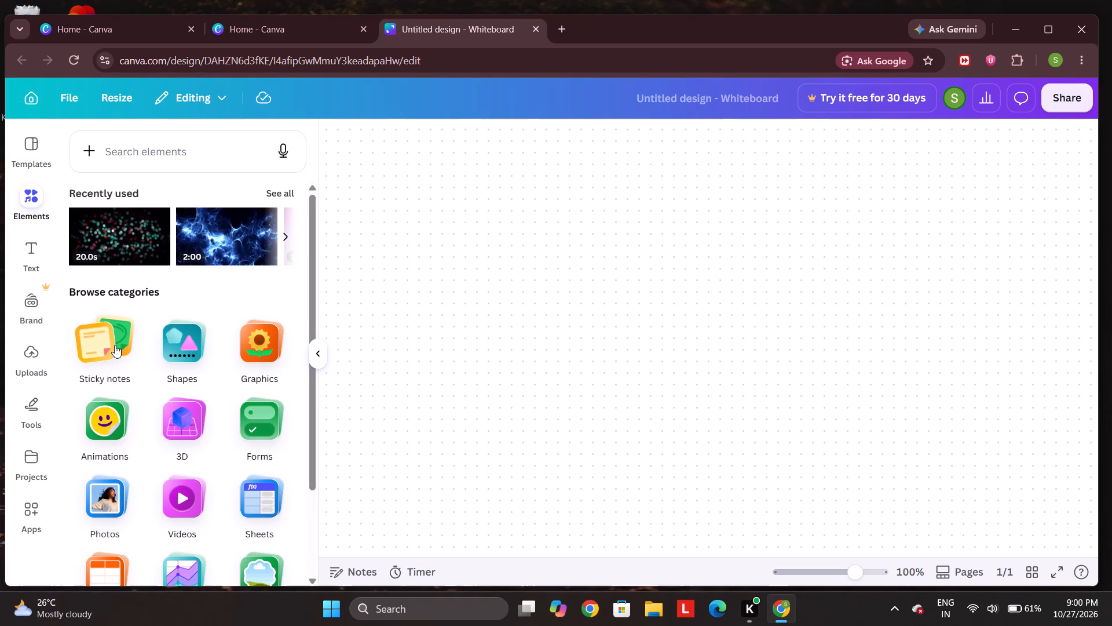
left_click(170, 347)
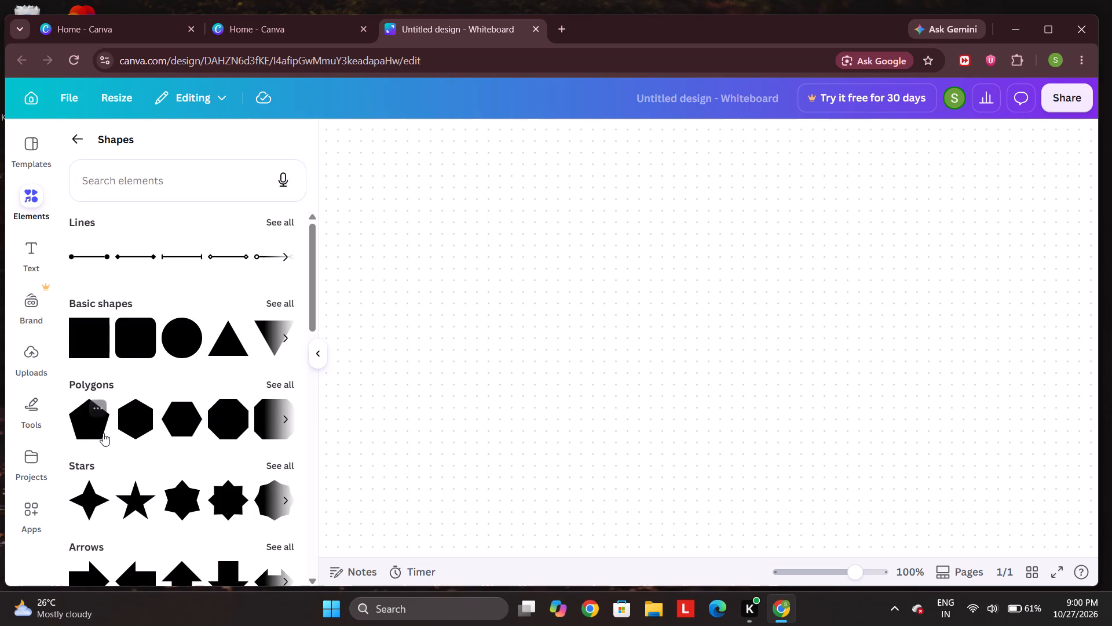
left_click_drag(315, 287, 316, 325)
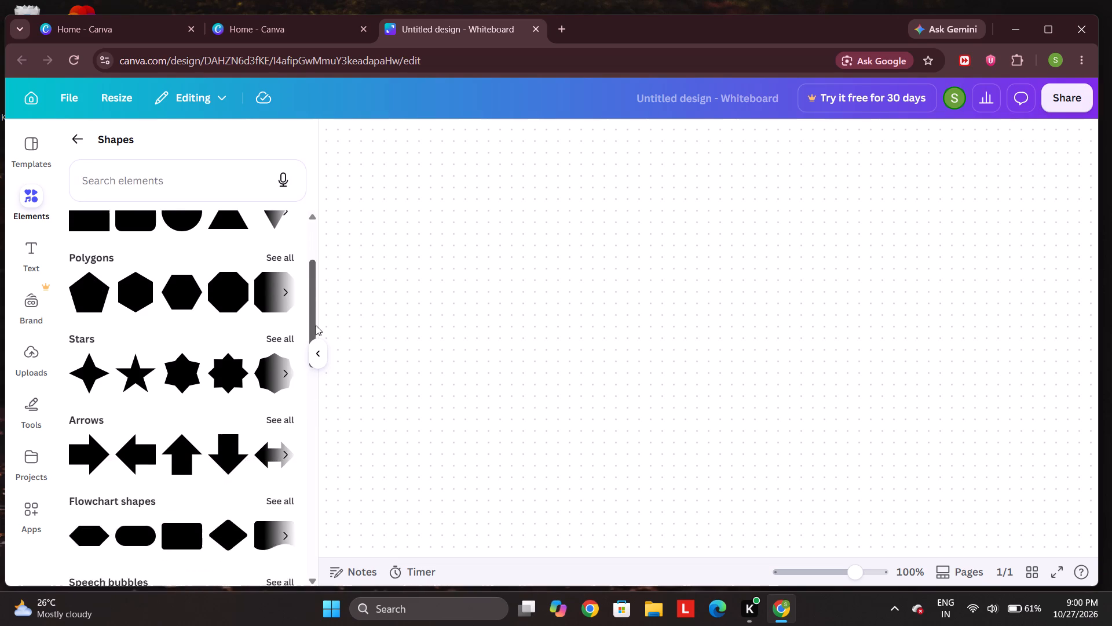
left_click_drag(316, 325, 320, 357)
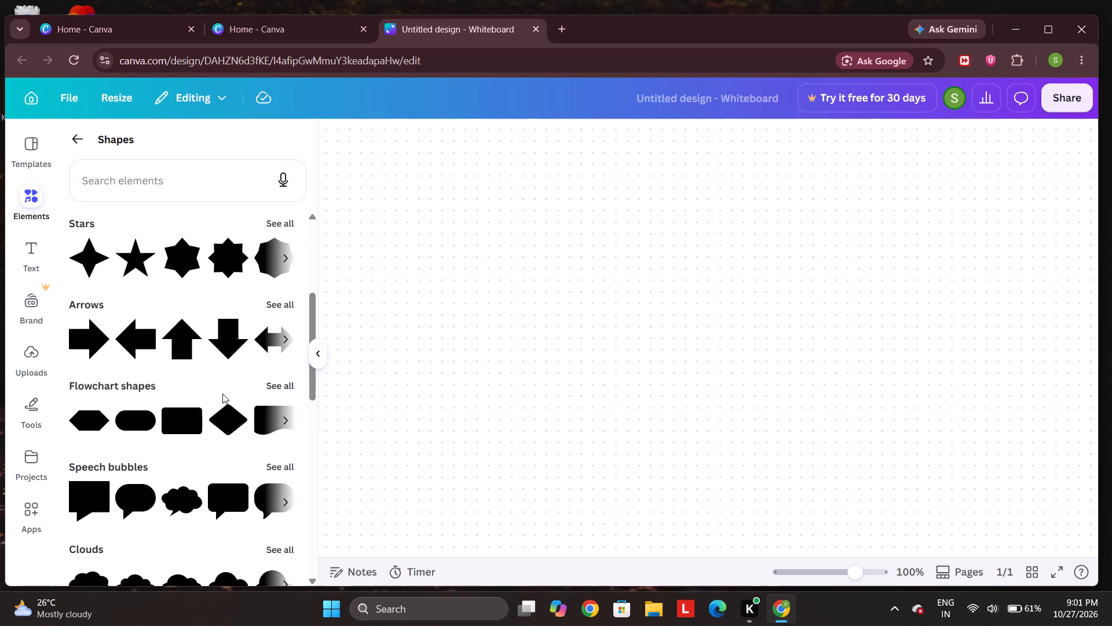
left_click(130, 427)
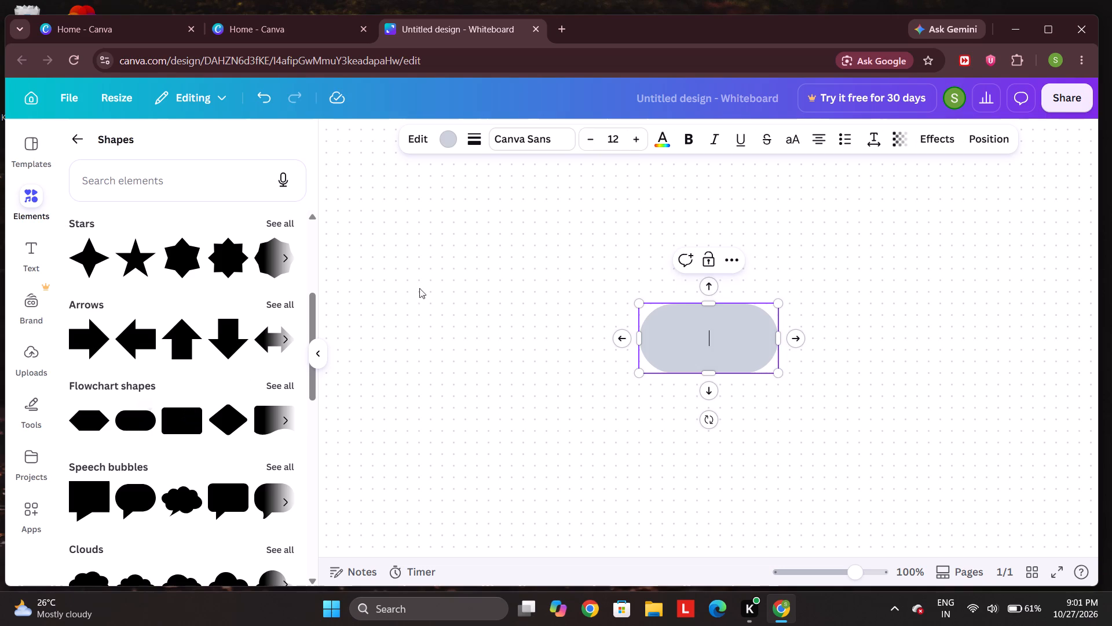
Shrink the pill shape proportionally to a height of about 50.
left_click_drag(676, 336, 634, 295)
left_click_drag(640, 305, 678, 310)
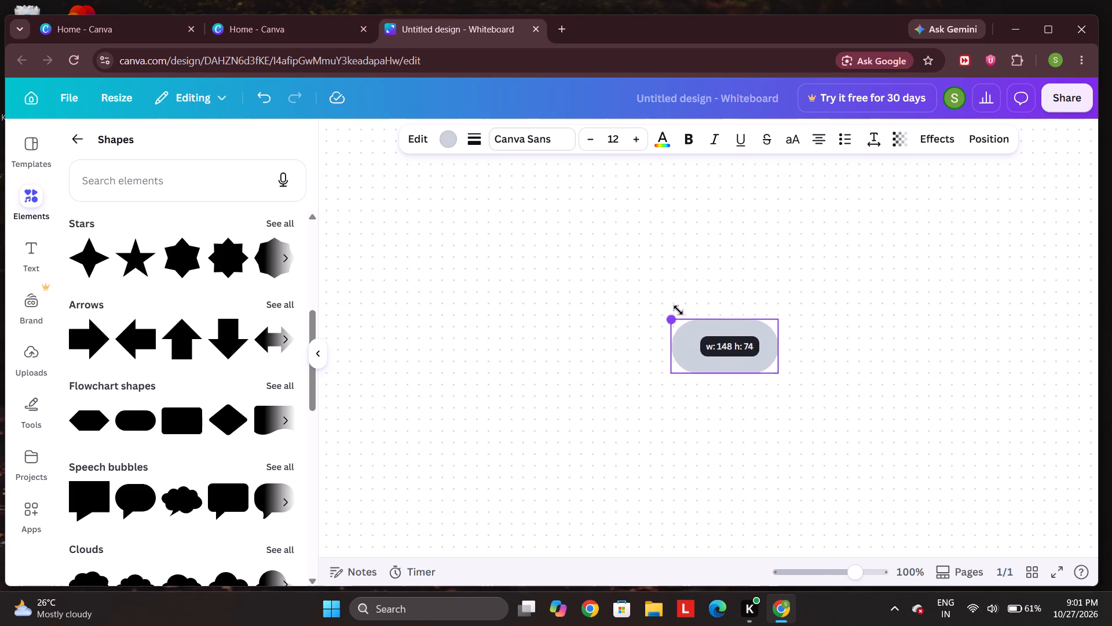
left_click_drag(678, 310, 708, 336)
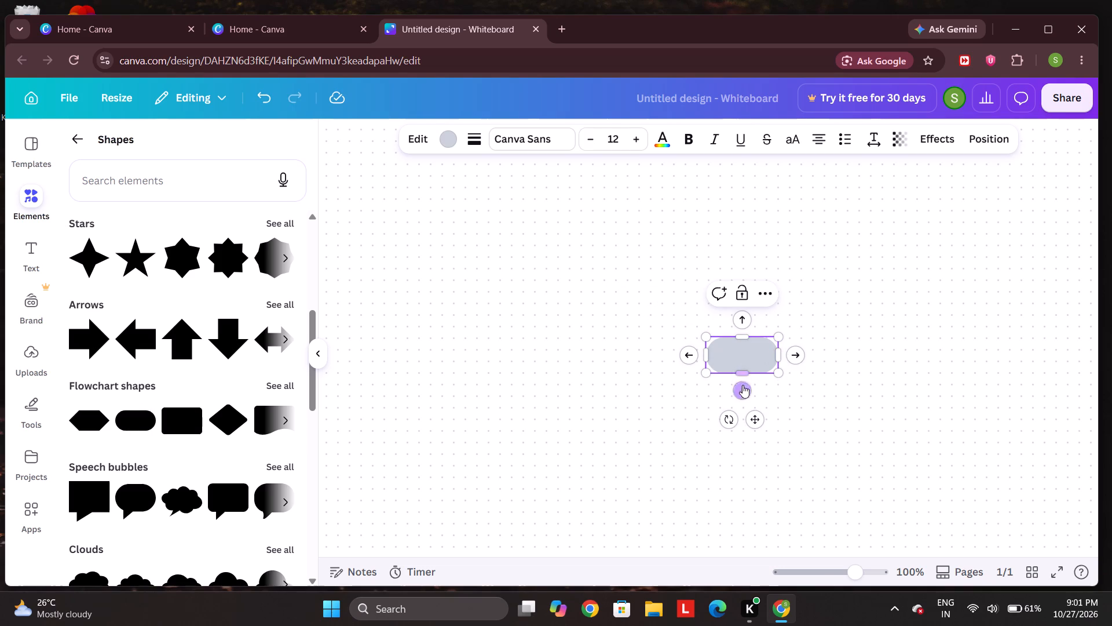
Move the small pill shape up to the top of the visible whiteboard area, left of centre.
left_click_drag(757, 417, 630, 308)
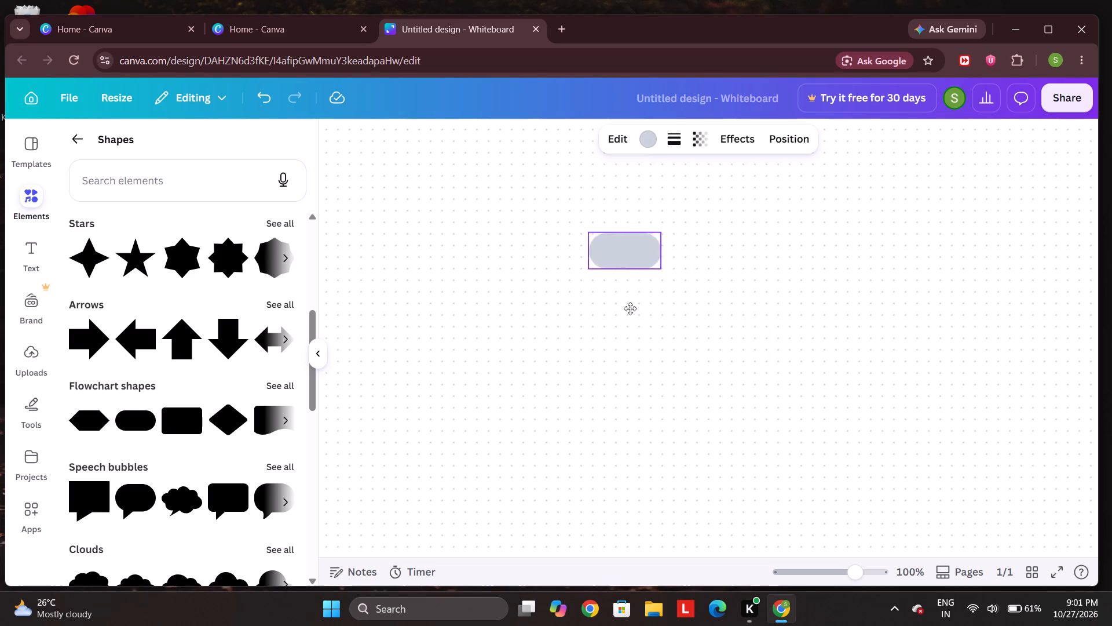
left_click_drag(630, 308, 533, 217)
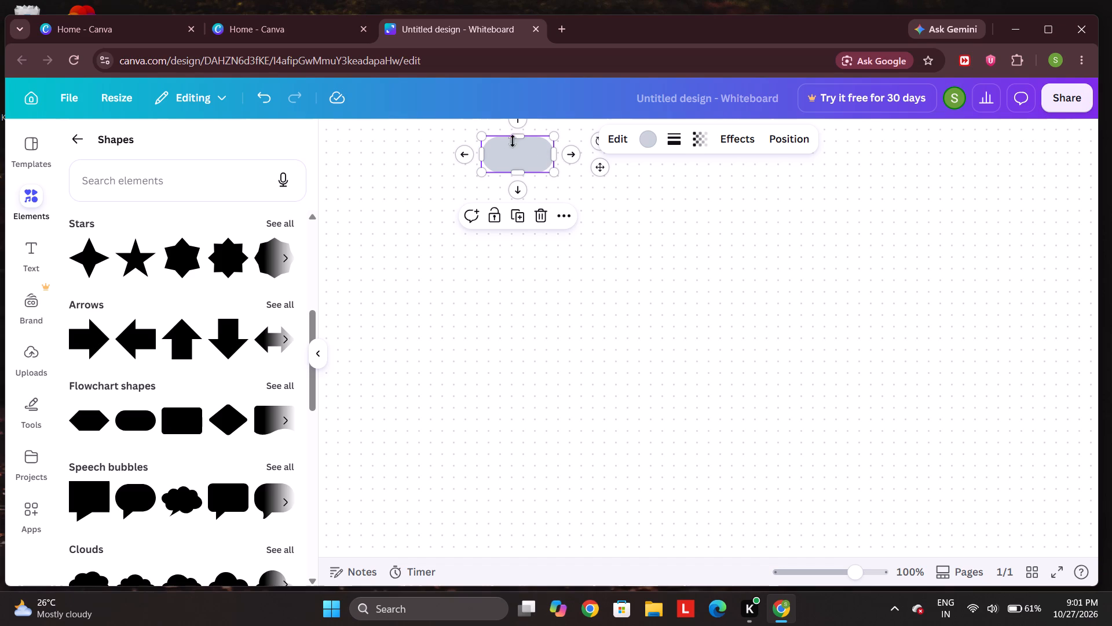
Stretch the pill shape horizontally on both sides into a long banner, keeping its height of 50.
left_click_drag(555, 154, 584, 158)
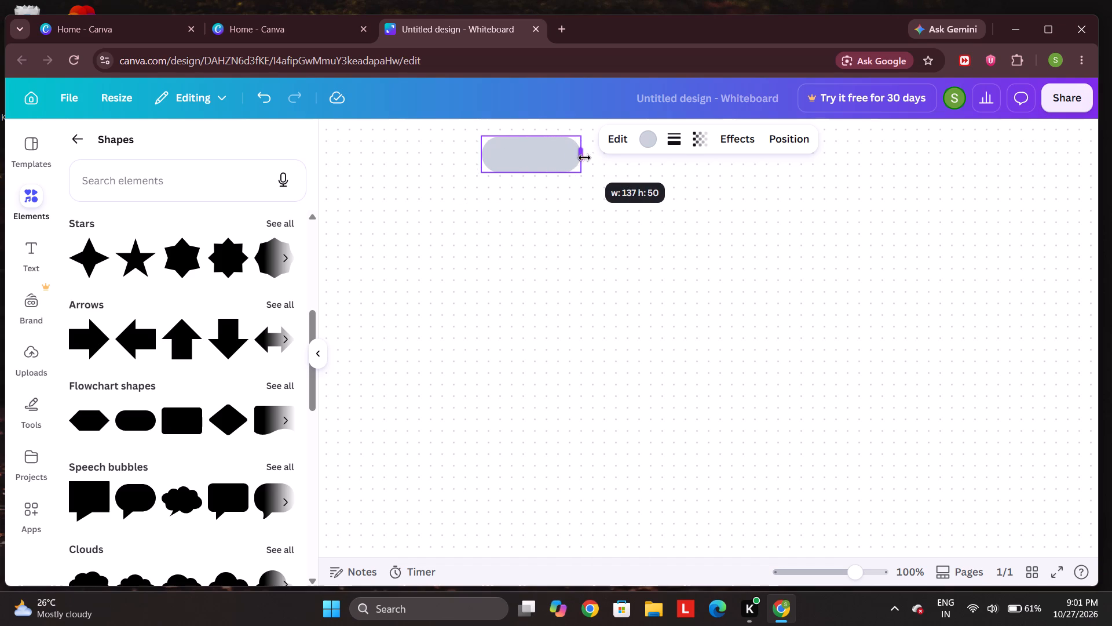
left_click_drag(584, 158, 602, 158)
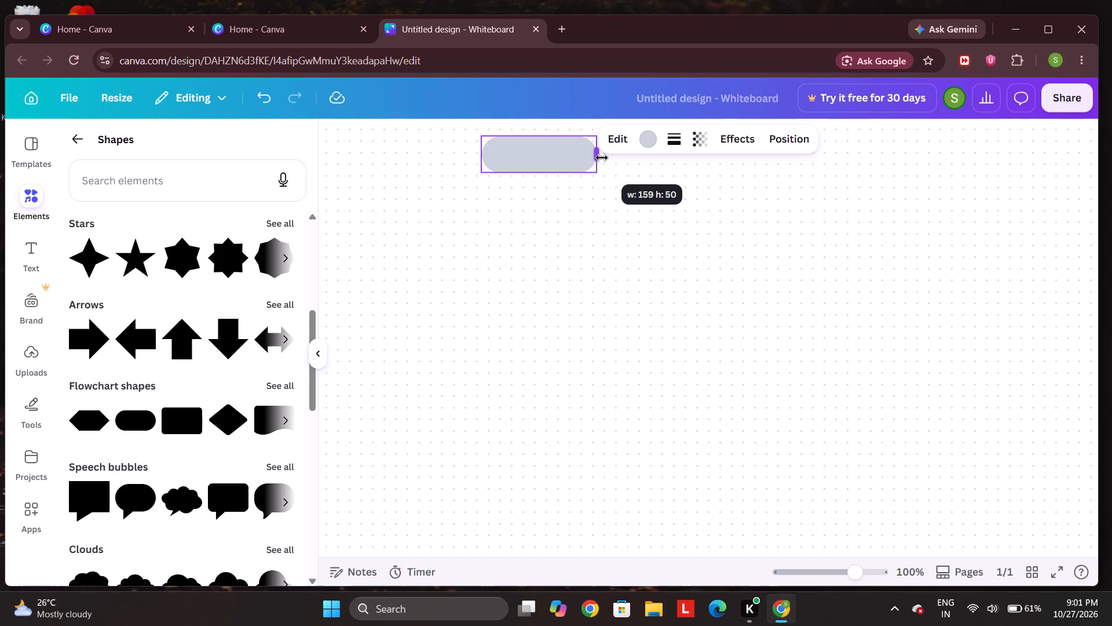
left_click_drag(602, 158, 641, 161)
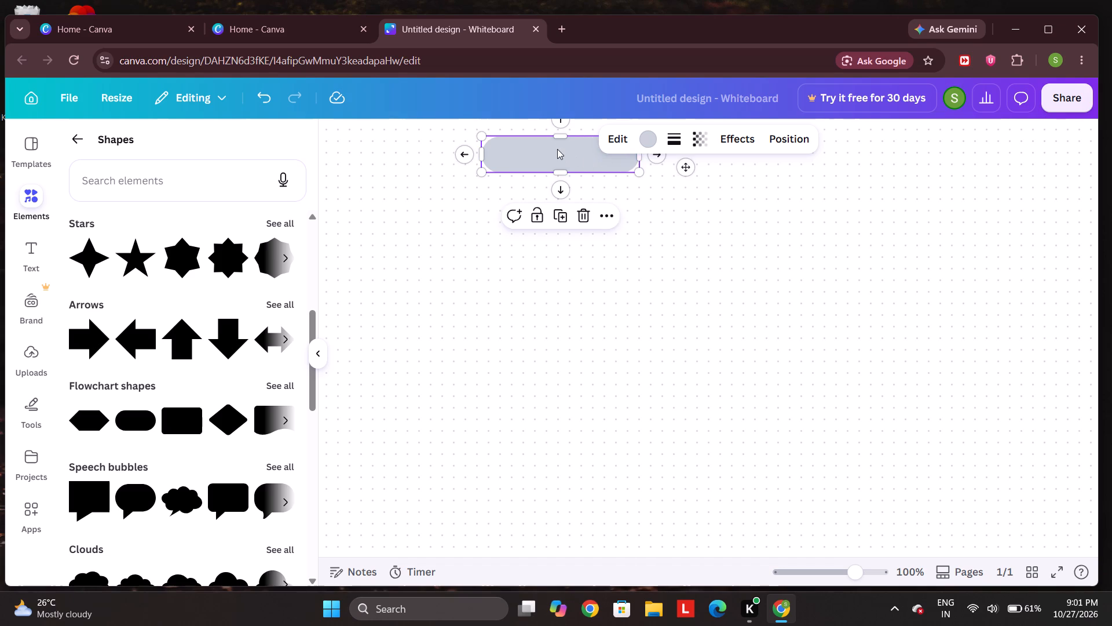
left_click(552, 151)
left_click_drag(638, 155, 787, 136)
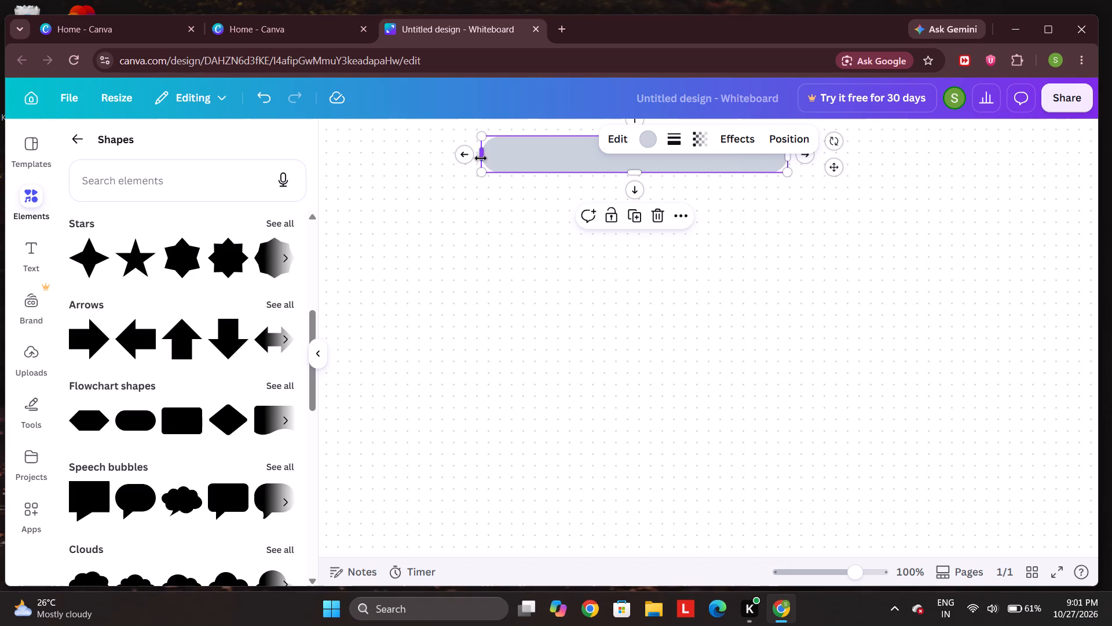
left_click_drag(481, 158, 405, 172)
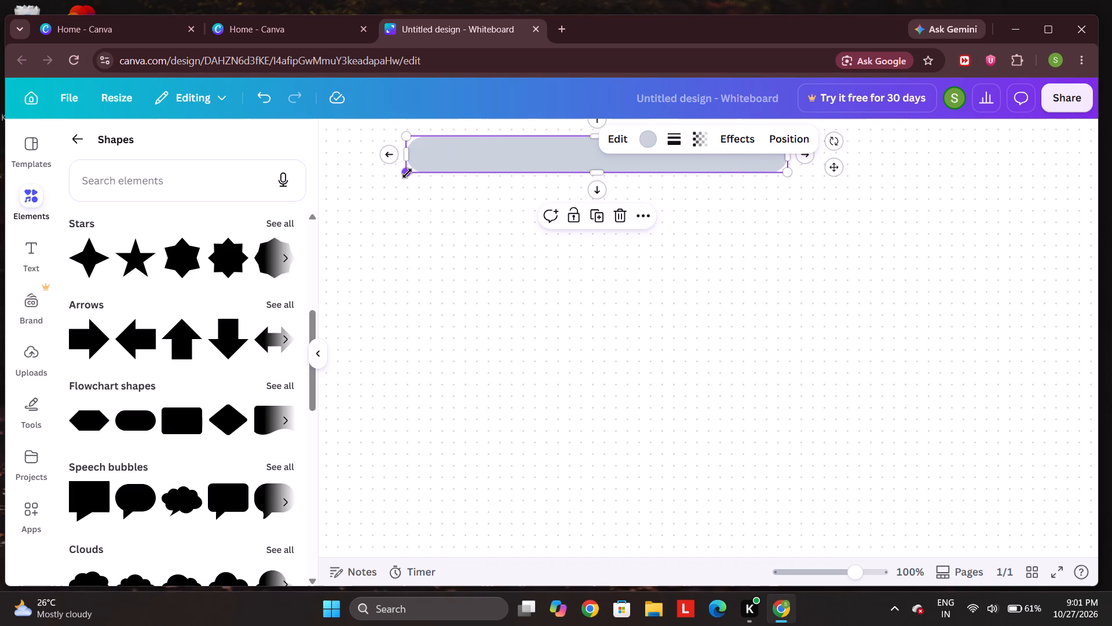
Undo the last sideways stretch of the pill-shaped banner.
key("ctrl+z")
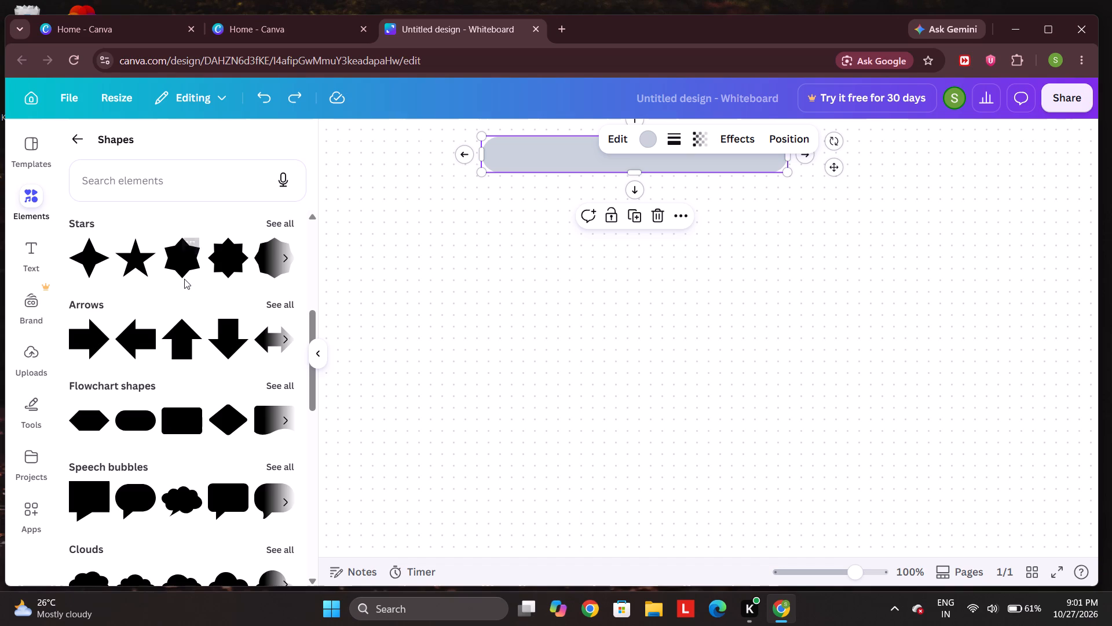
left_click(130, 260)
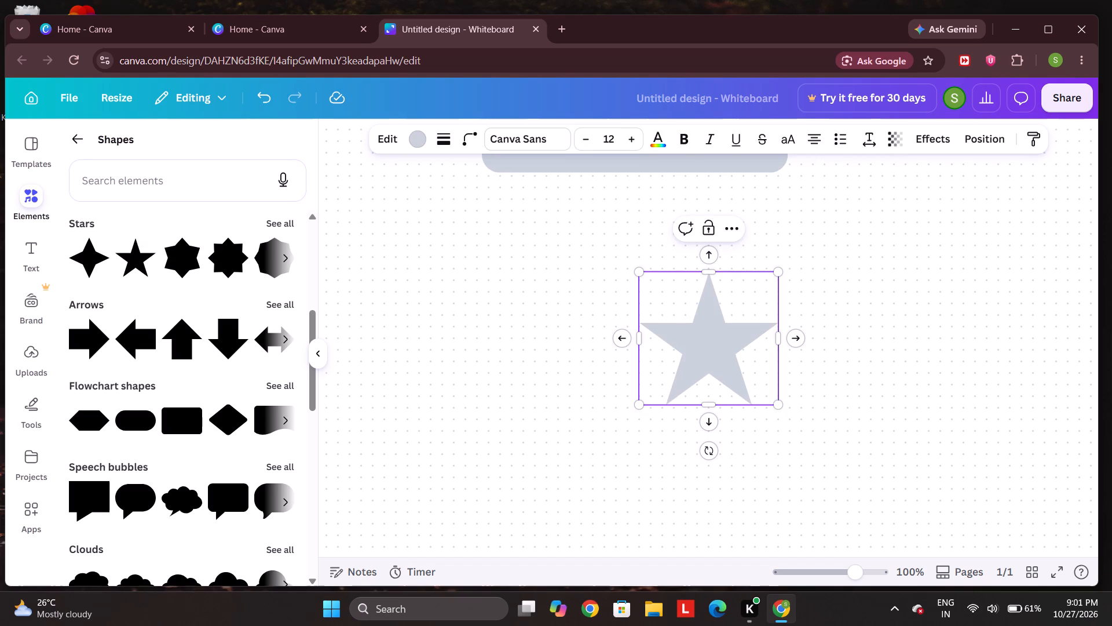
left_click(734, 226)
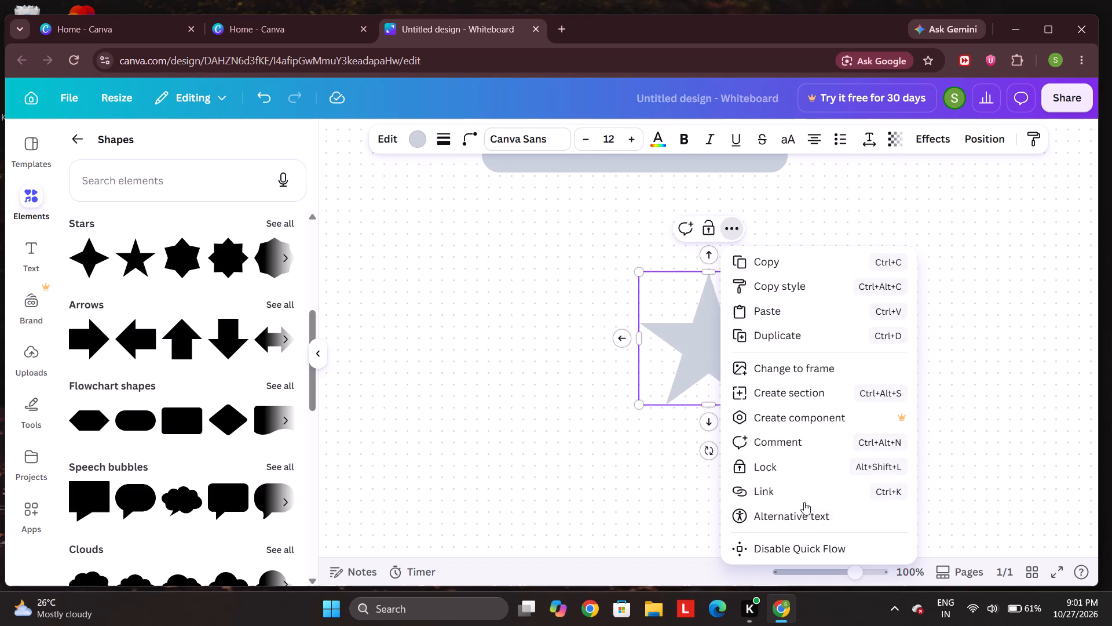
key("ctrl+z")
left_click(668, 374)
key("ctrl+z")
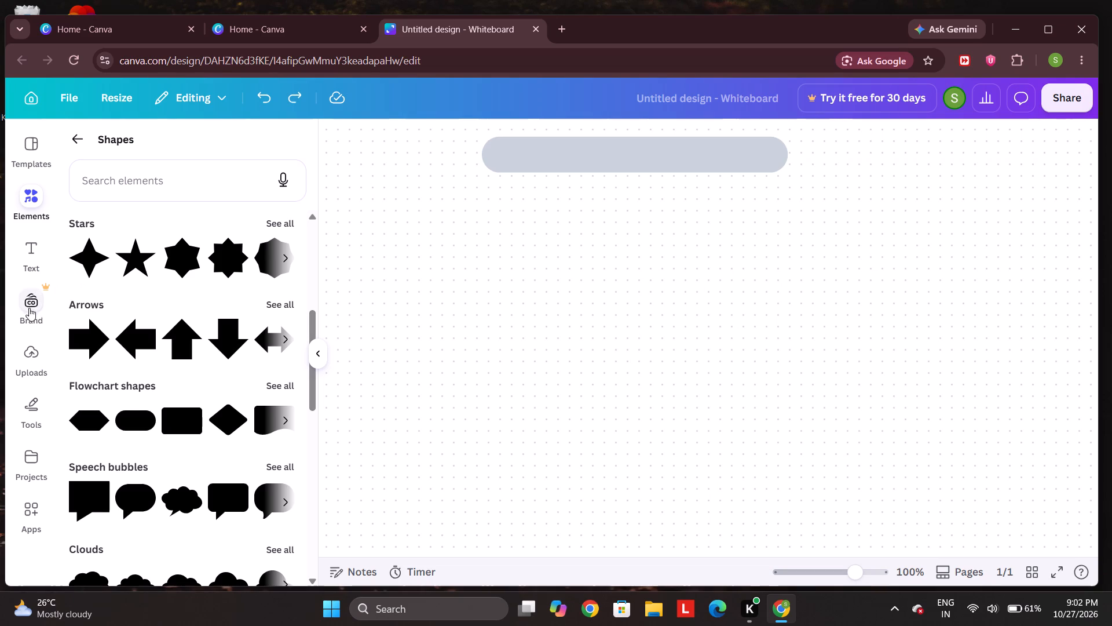
Open the library of uploaded files.
left_click(31, 356)
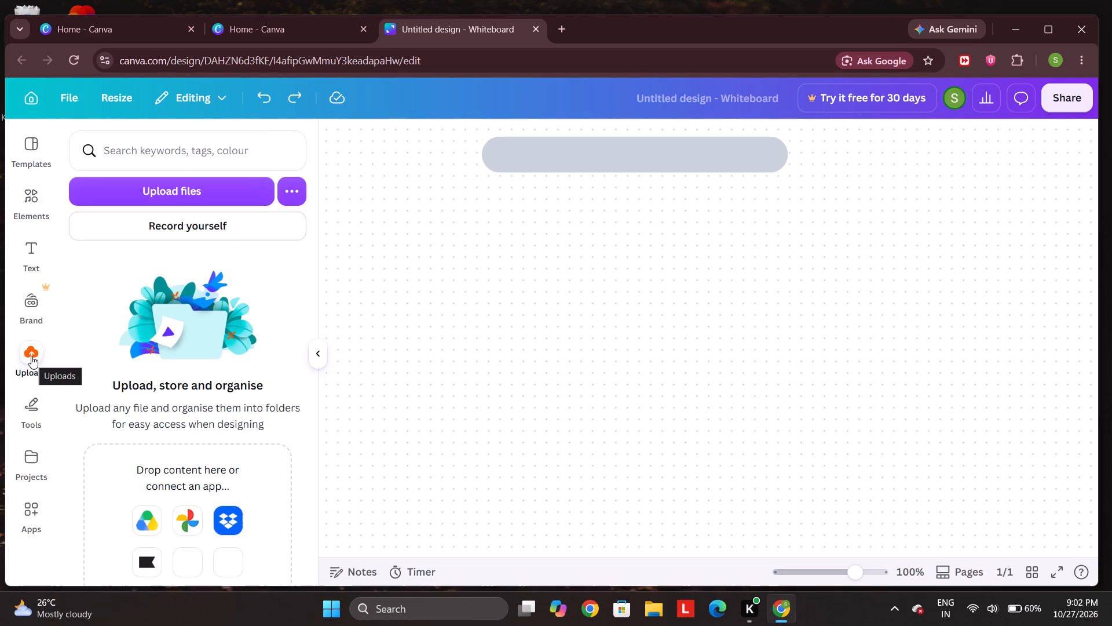
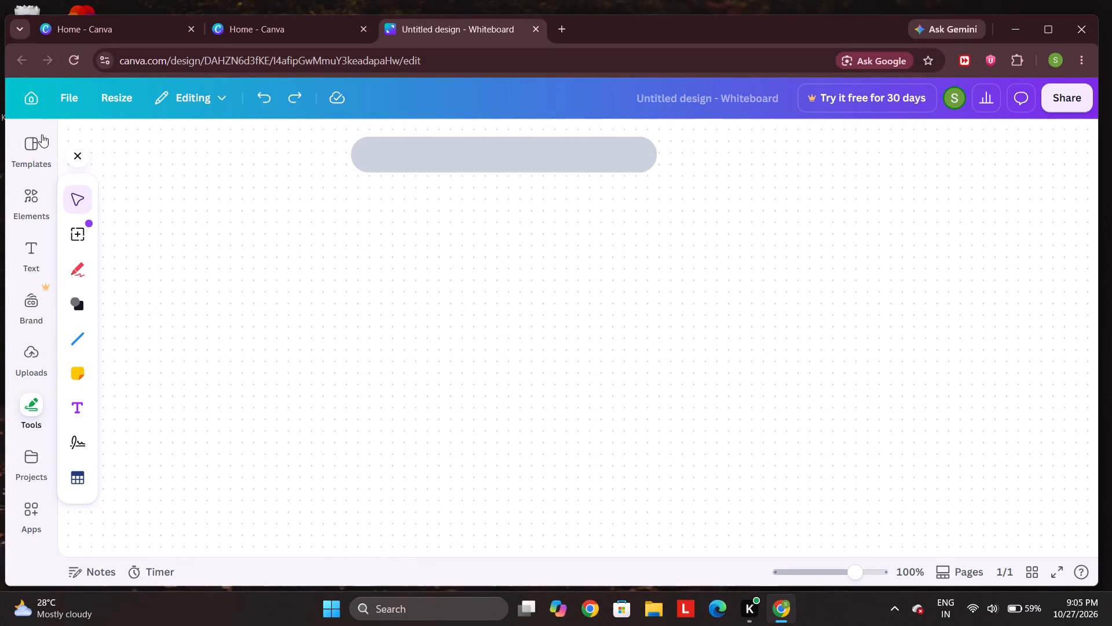
Add a text box to the whiteboard reading GLYCOLYSIS.
left_click(39, 250)
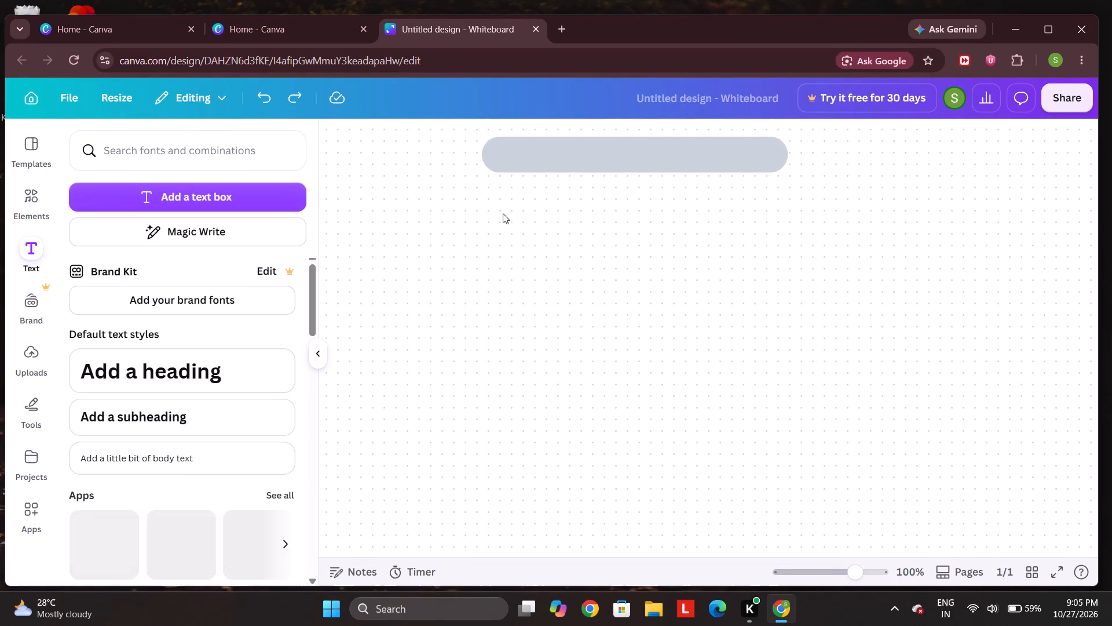
left_click(204, 191)
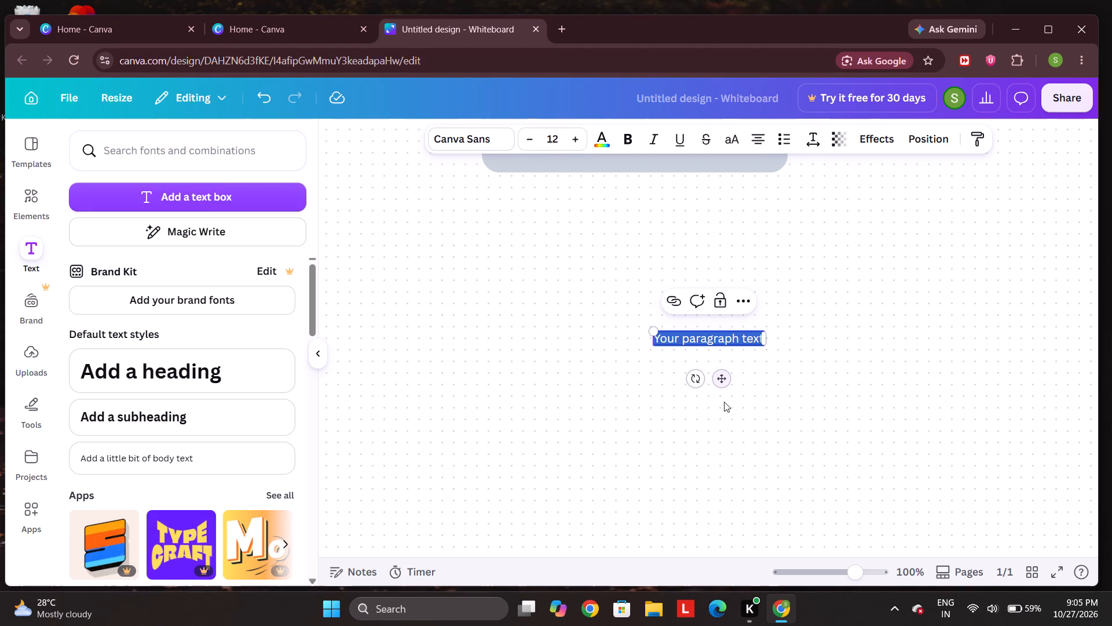
key("BackSpace")
key("g")
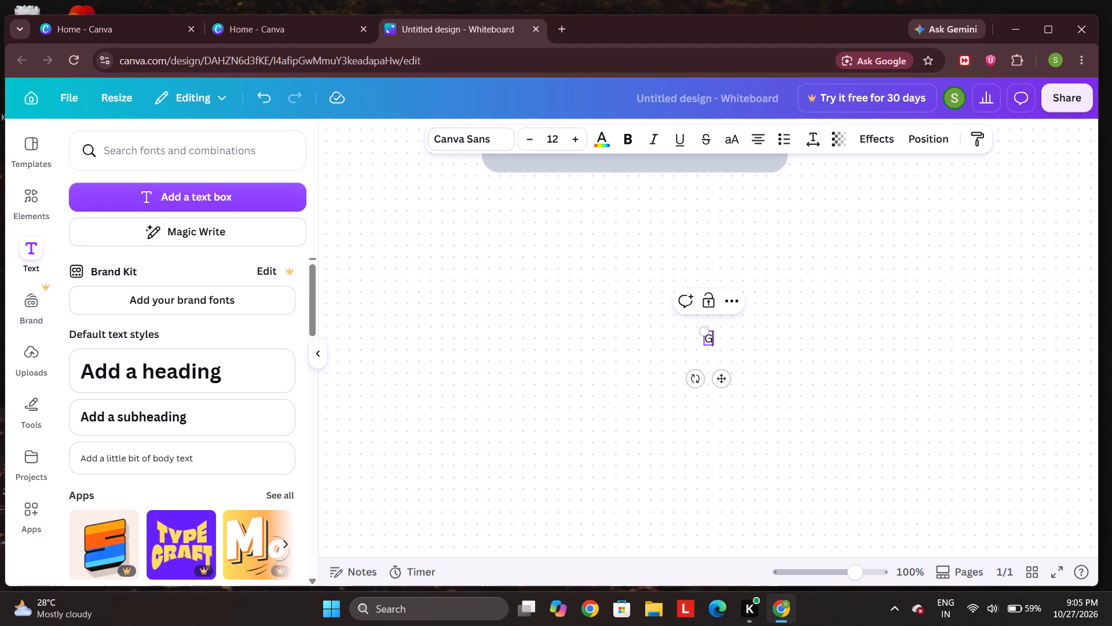
type("LYCOLYSIS")
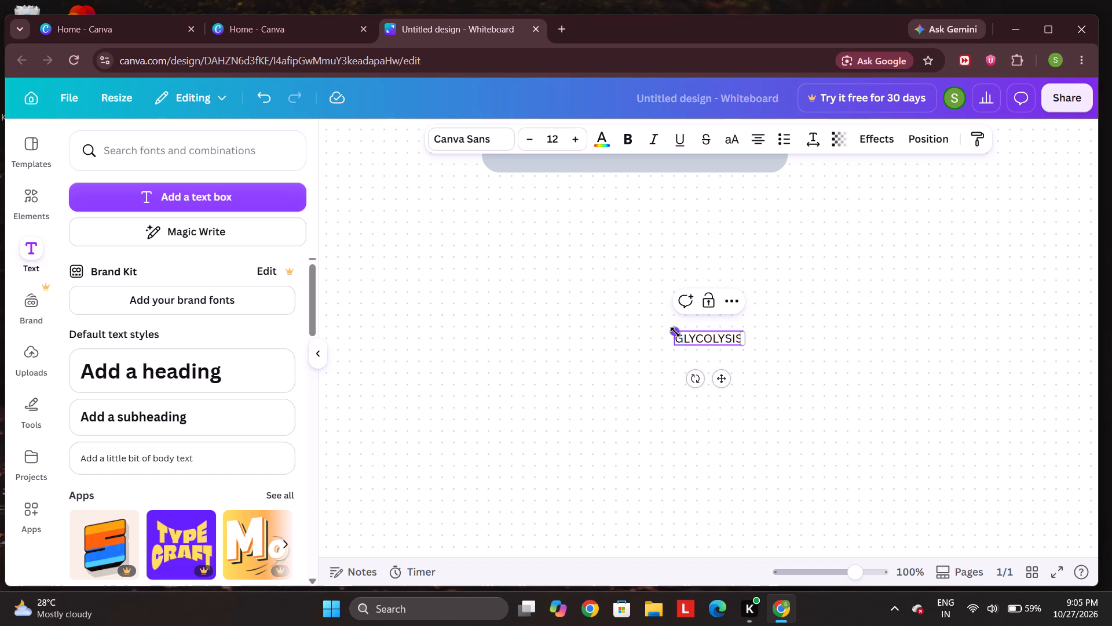
Enlarge the GLYCOLYSIS text to about size 19.1 and move it up to just below the pill-shaped banner.
left_click_drag(675, 332, 639, 304)
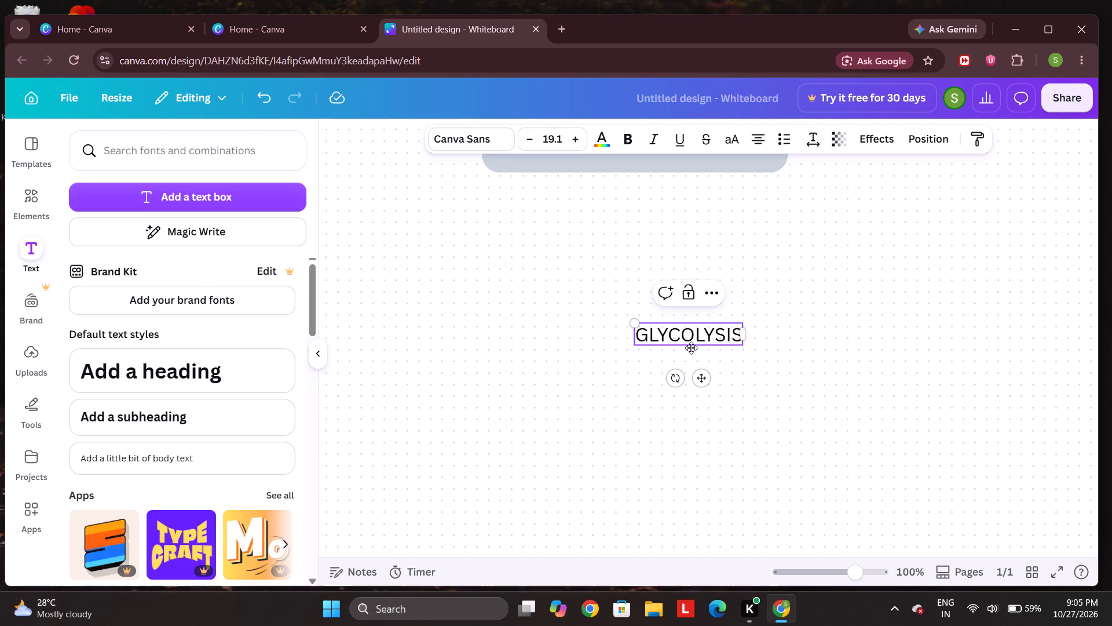
left_click_drag(691, 348, 673, 236)
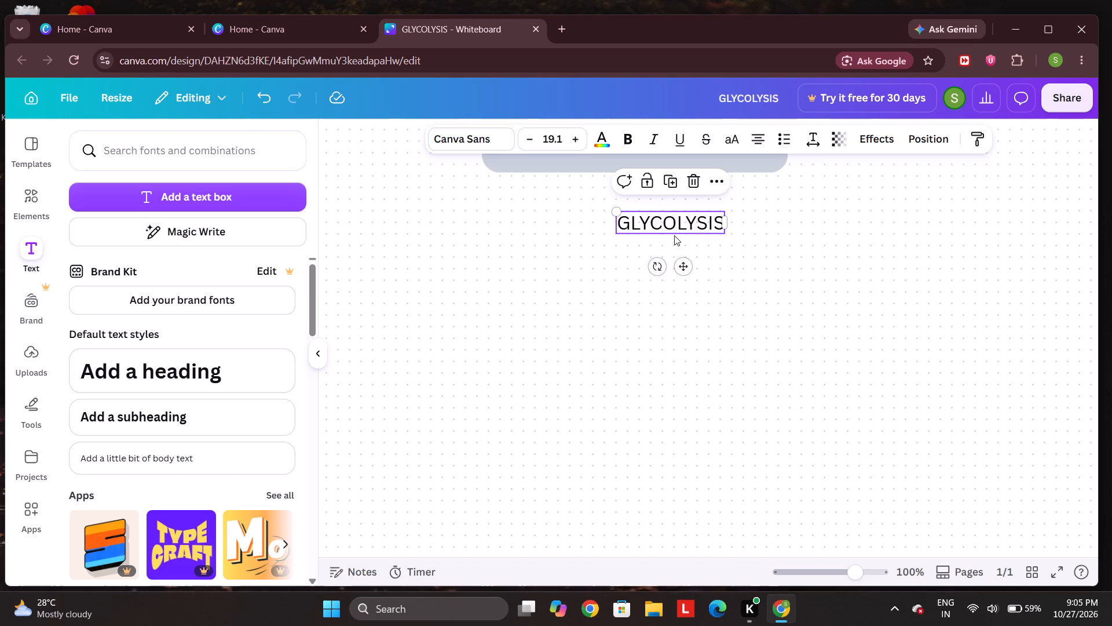
Move the pill-shaped banner further up the whiteboard, well above the GLYCOLYSIS text.
scroll(674, 235, "up", 1)
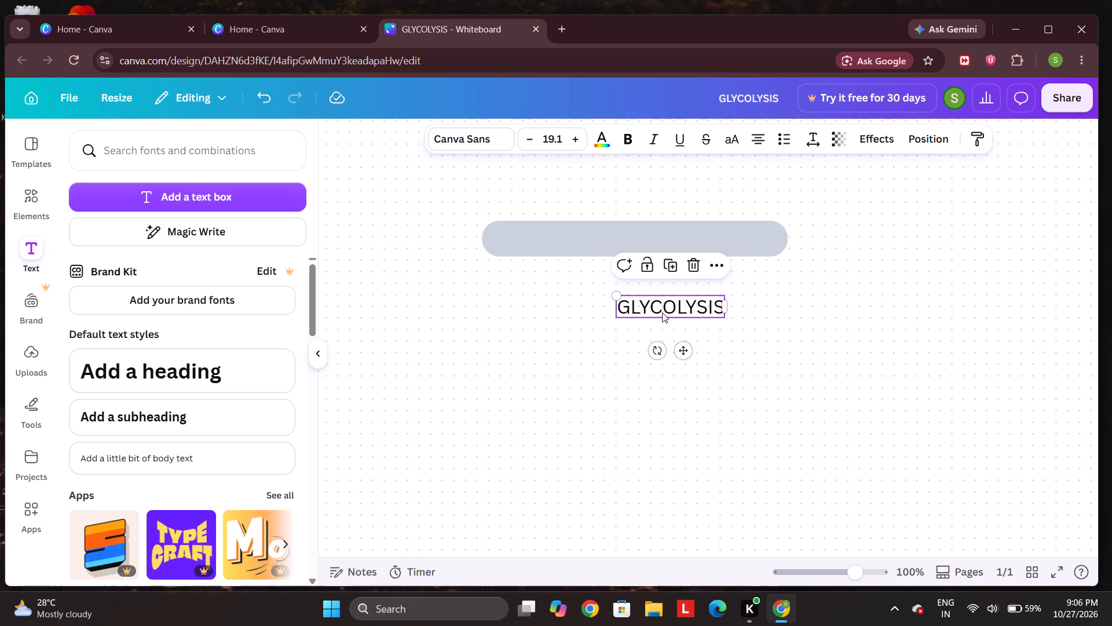
scroll(656, 308, "up", 3)
left_click(639, 220)
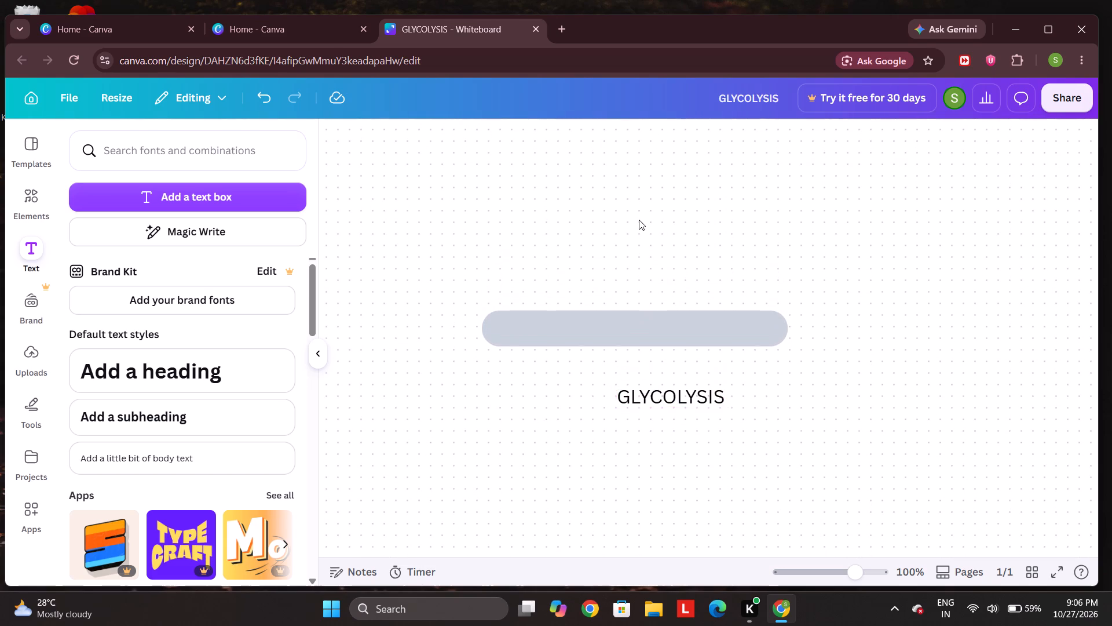
left_click(668, 401)
left_click_drag(597, 317, 597, 283)
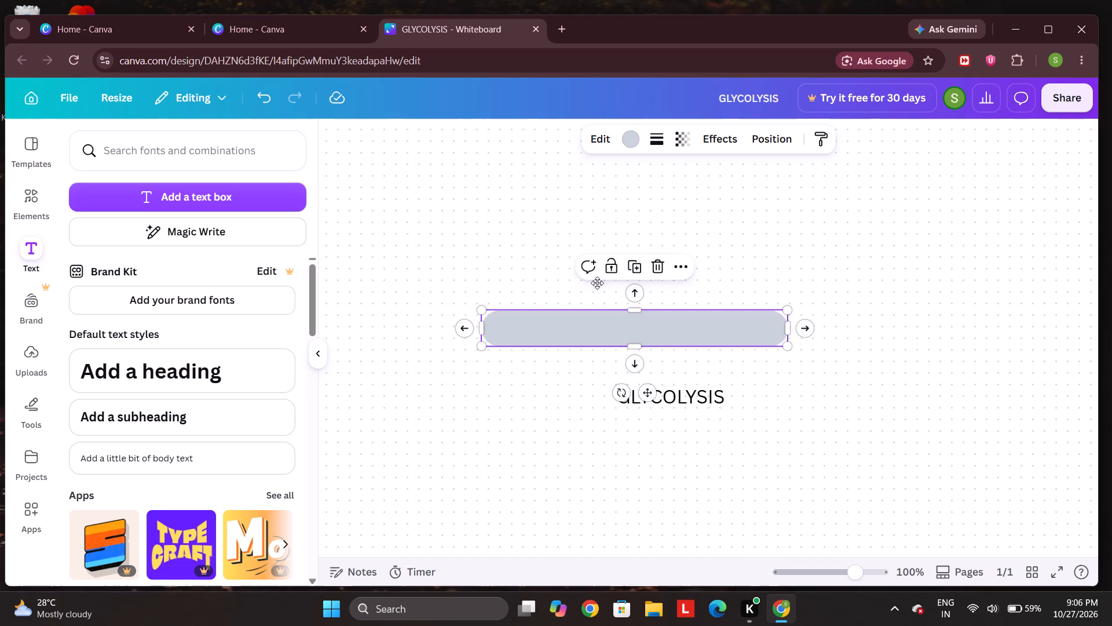
left_click_drag(597, 283, 606, 155)
scroll(606, 155, "up", 6)
scroll(606, 166, "down", 1)
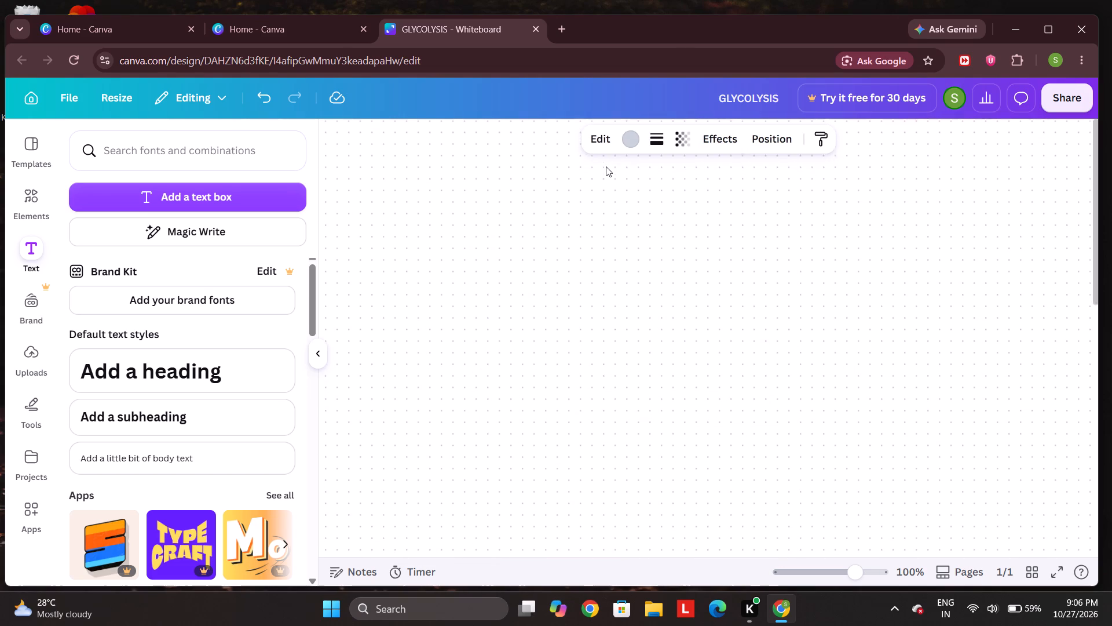
scroll(606, 166, "down", 1)
scroll(609, 208, "up", 1)
left_click_drag(635, 314, 631, 269)
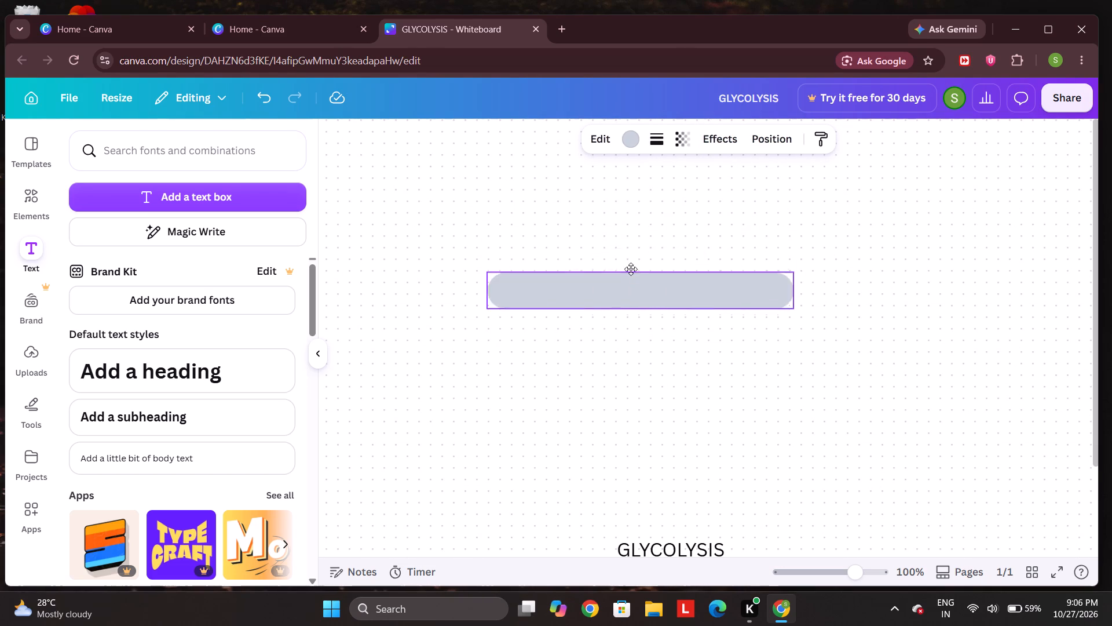
left_click_drag(631, 269, 628, 202)
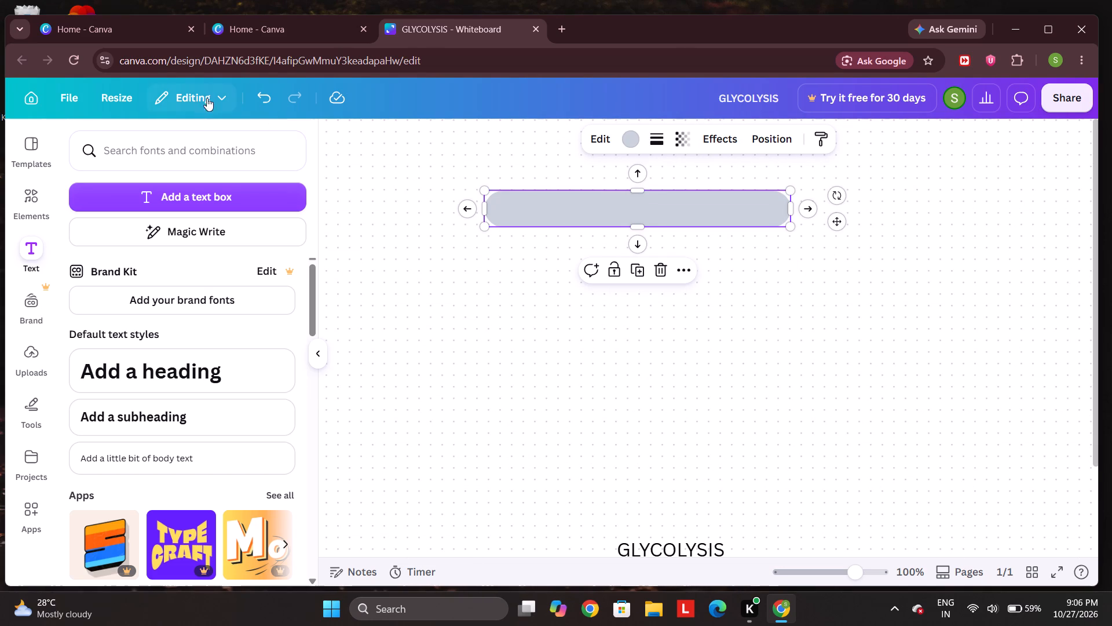
left_click(269, 89)
left_click(297, 94)
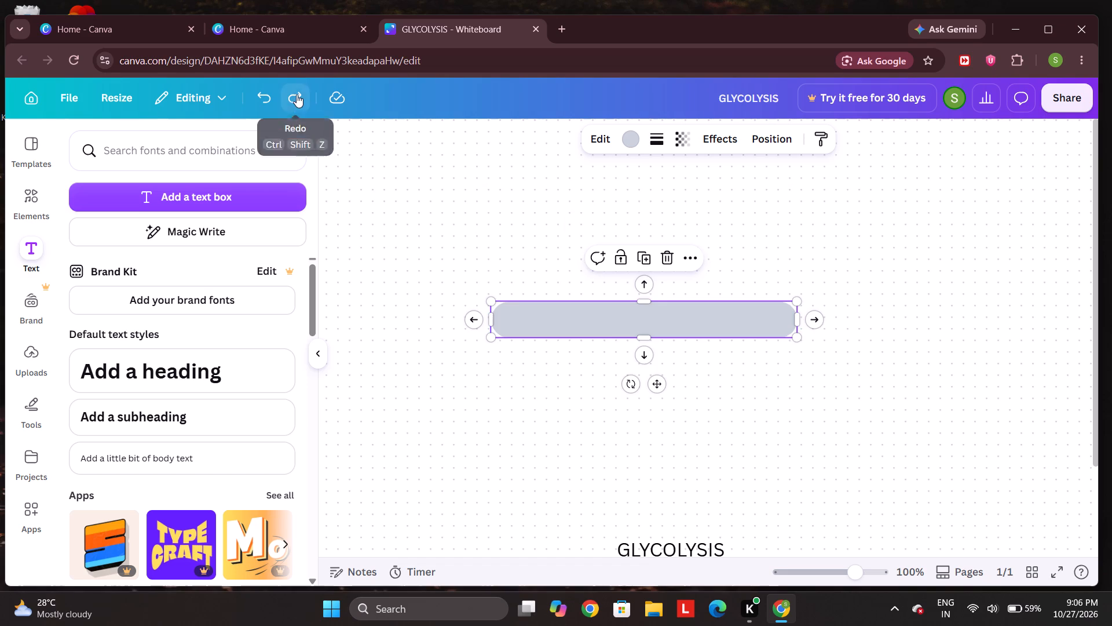
Place the GLYCOLYSIS text on the banner and widen its text box on both sides to about 285.
left_click(657, 544)
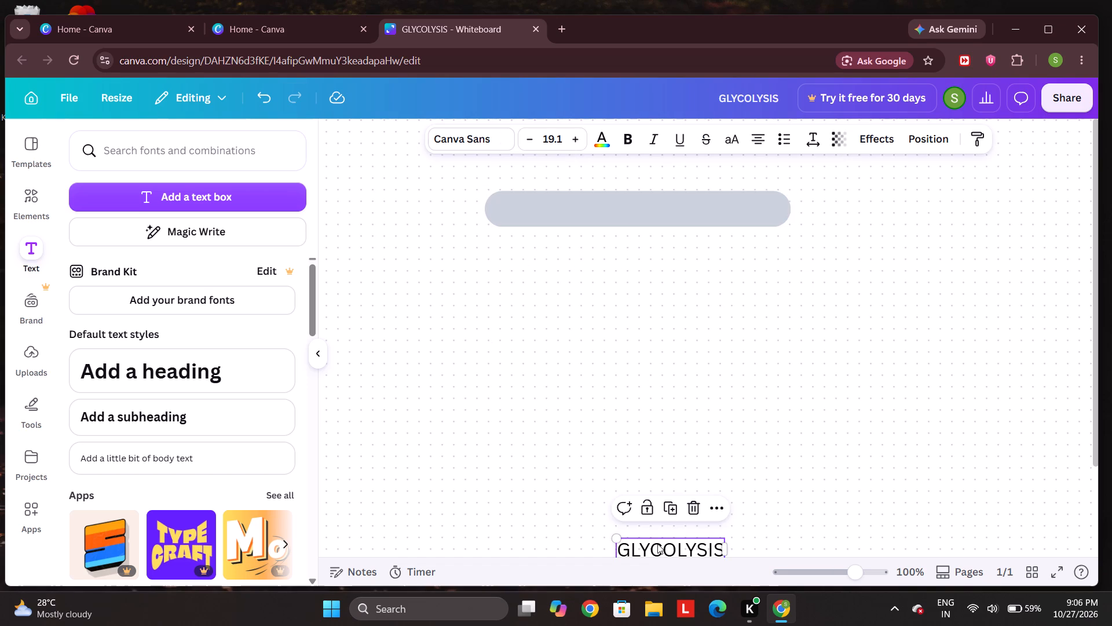
left_click_drag(658, 544, 608, 201)
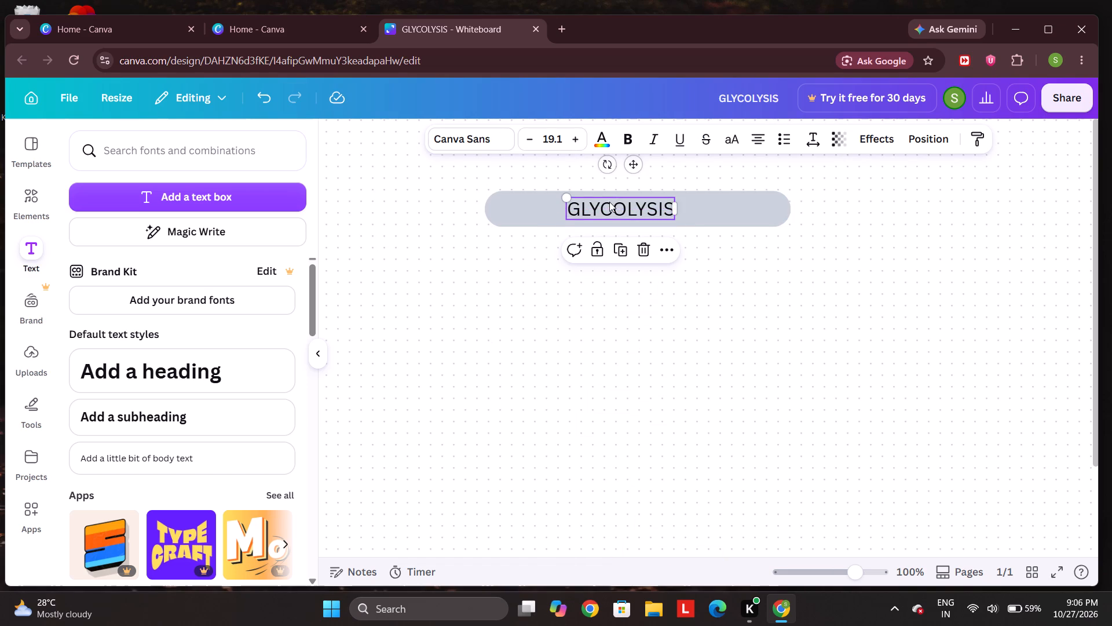
left_click_drag(679, 205, 751, 202)
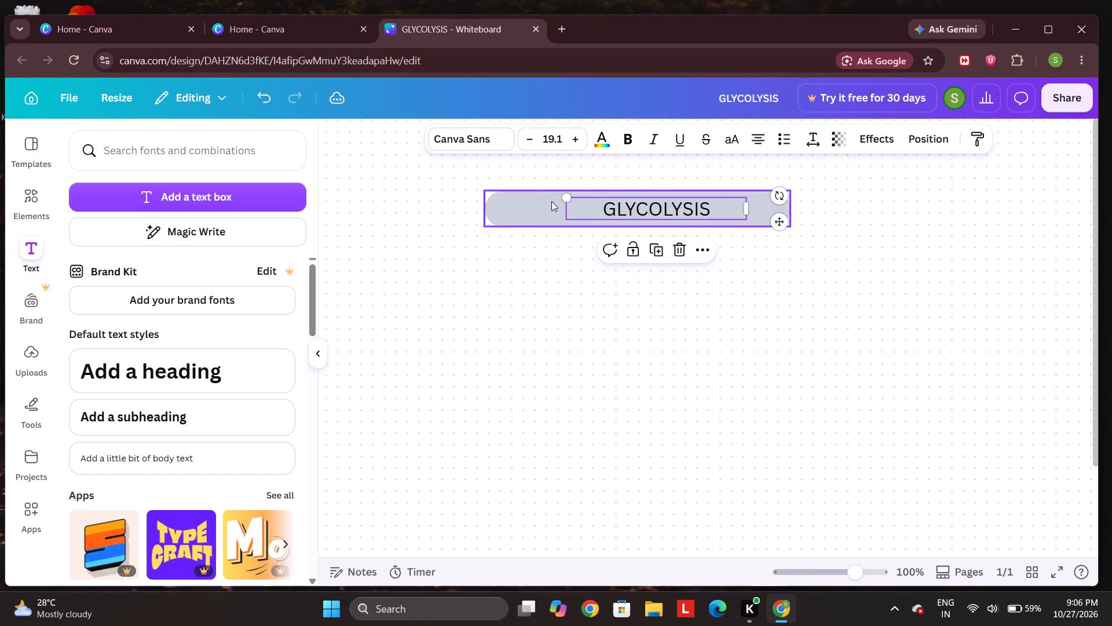
left_click_drag(563, 206, 537, 207)
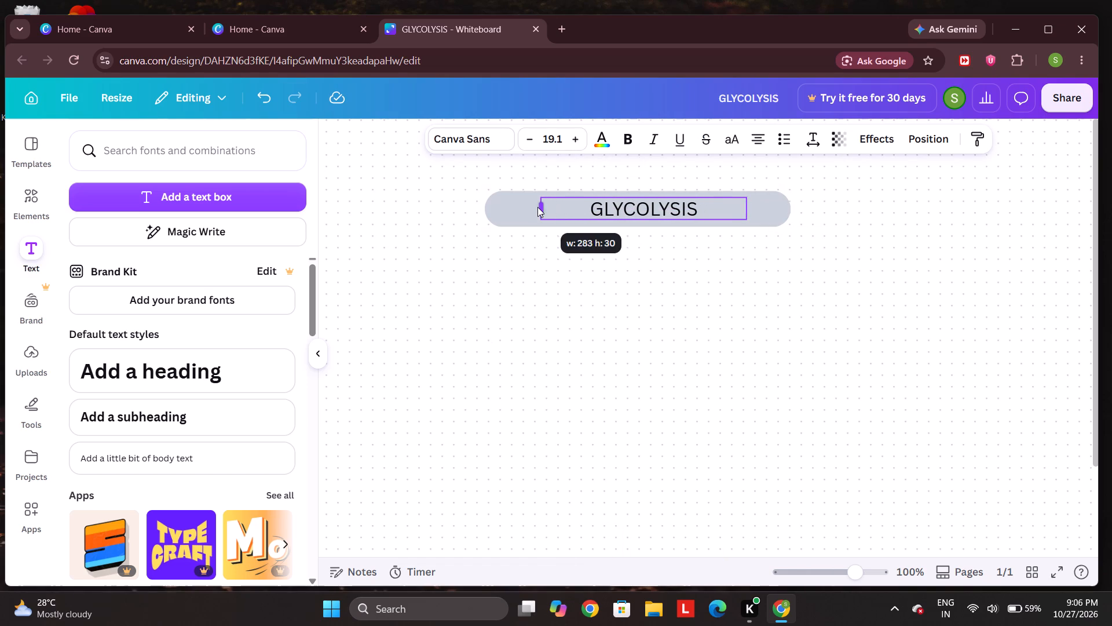
left_click_drag(537, 207, 535, 207)
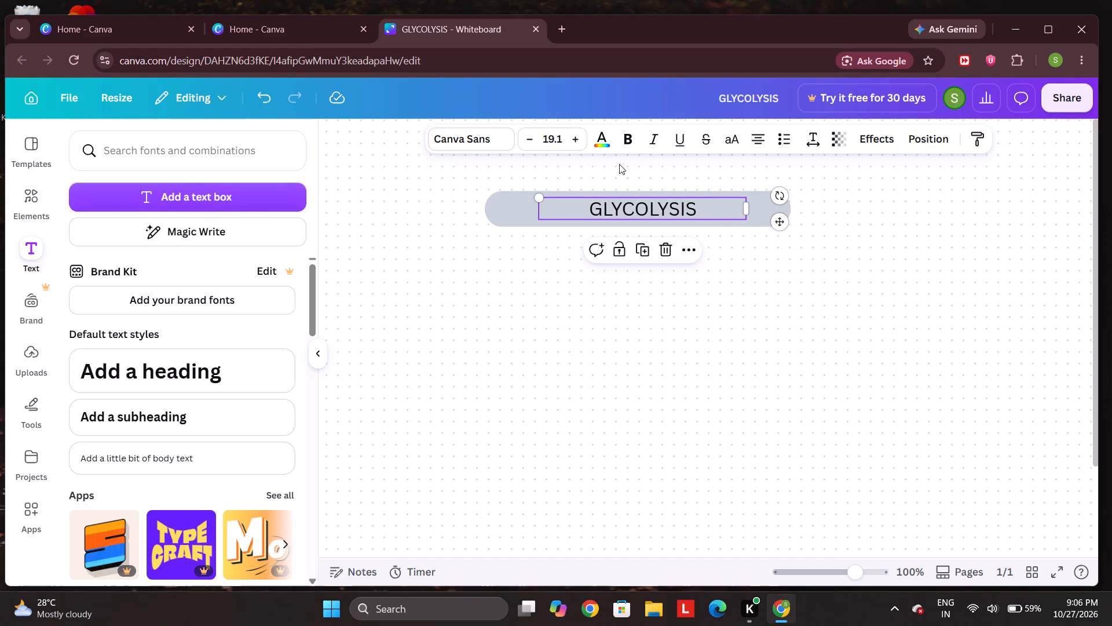
Increase the font size of the GLYCOLYSIS text to 24.1.
left_click(580, 139)
triple_click(580, 139)
left_click(580, 139)
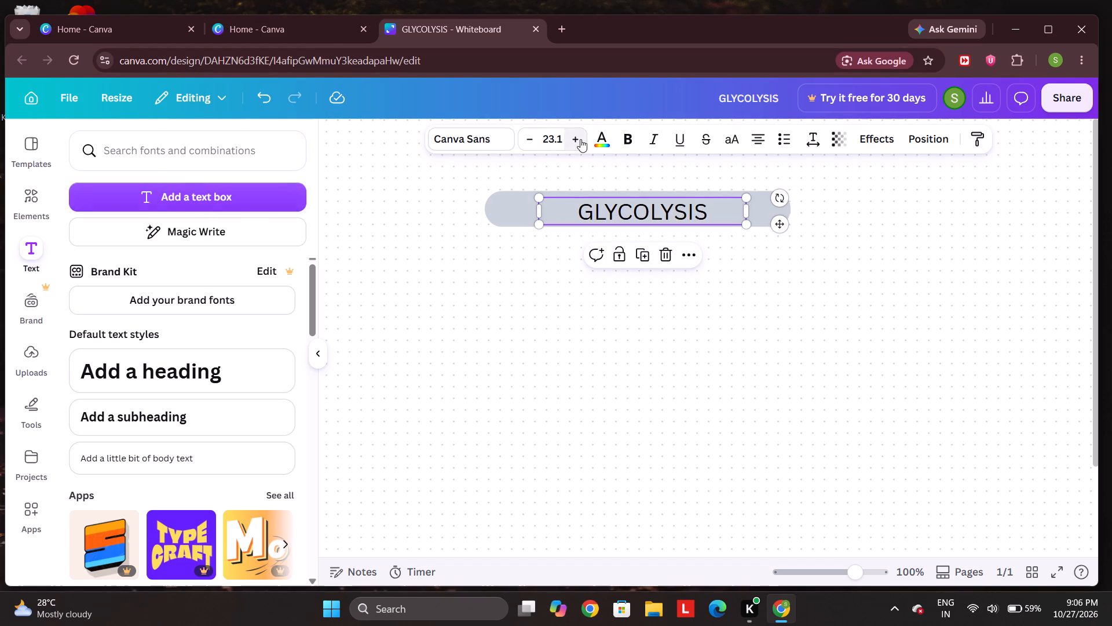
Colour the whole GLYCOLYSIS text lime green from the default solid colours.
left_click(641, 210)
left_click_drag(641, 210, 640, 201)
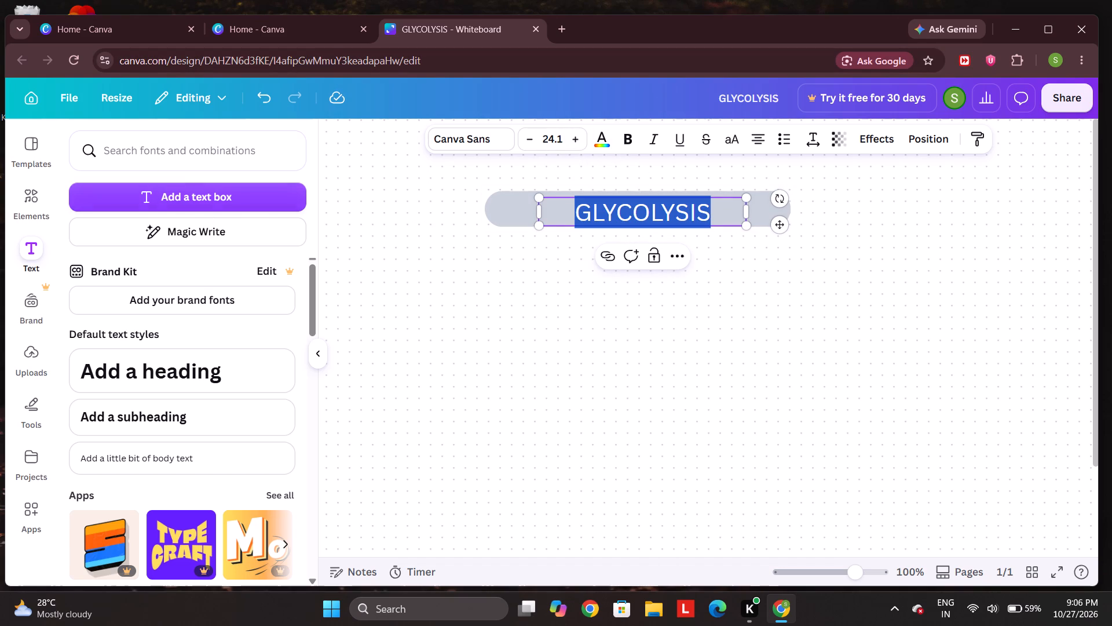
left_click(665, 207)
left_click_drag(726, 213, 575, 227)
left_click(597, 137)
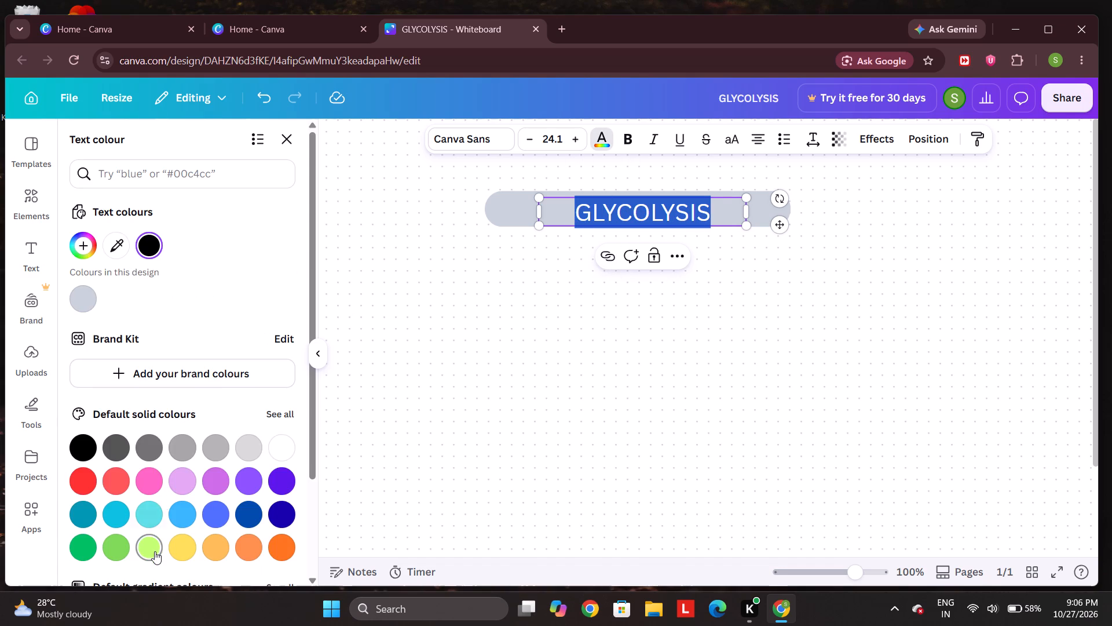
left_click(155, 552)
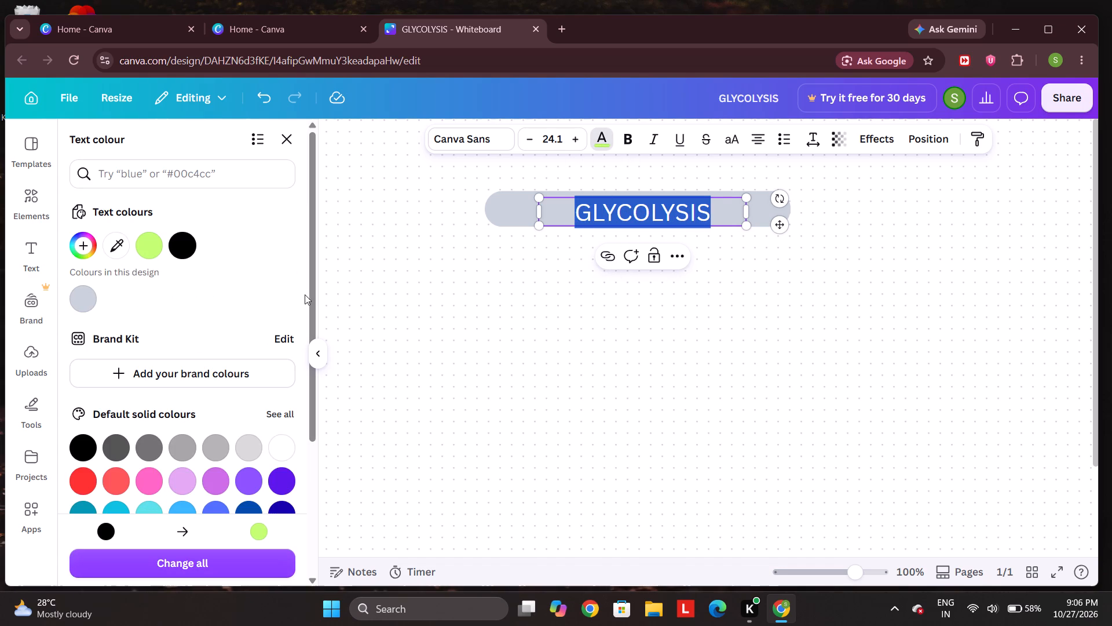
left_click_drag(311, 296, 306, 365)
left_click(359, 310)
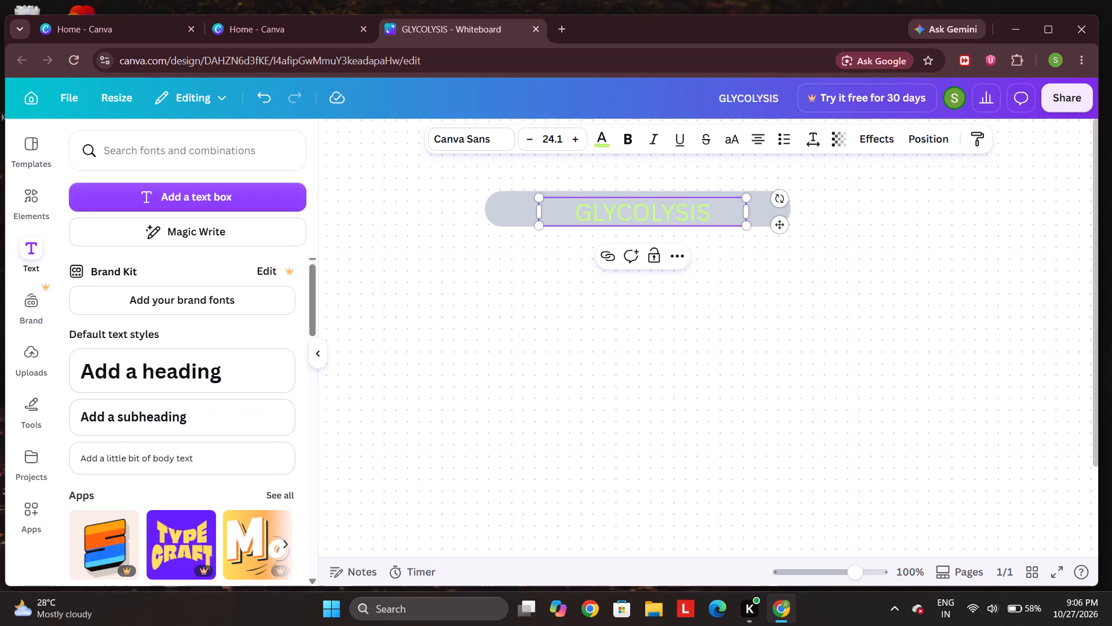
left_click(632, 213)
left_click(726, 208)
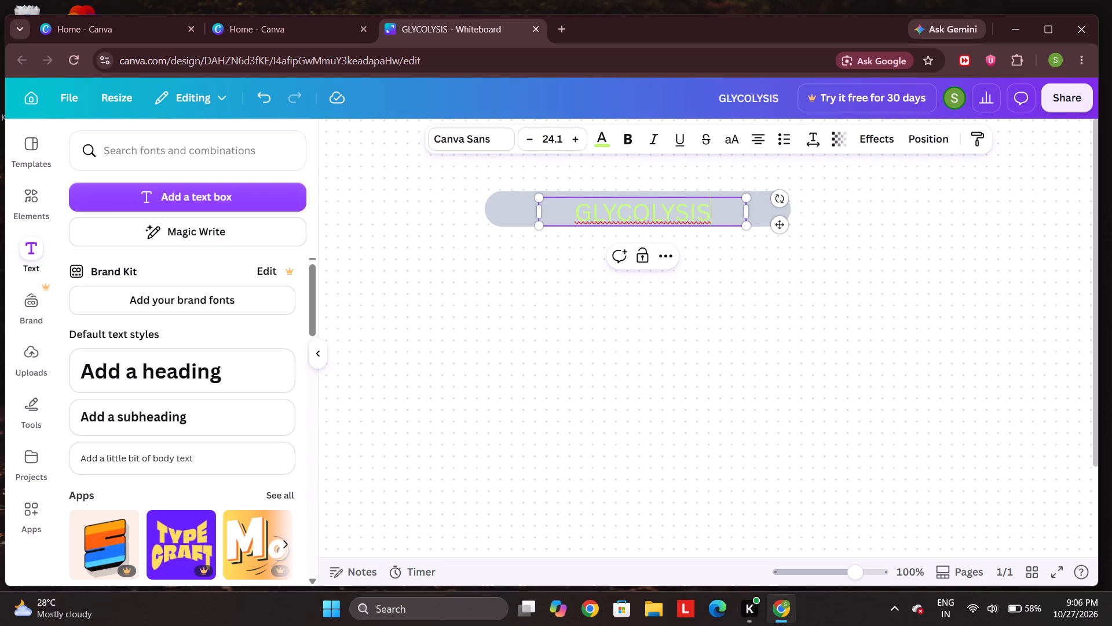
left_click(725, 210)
Fill the pill-shaped banner with yellow from the default solid colours.
left_click(509, 216)
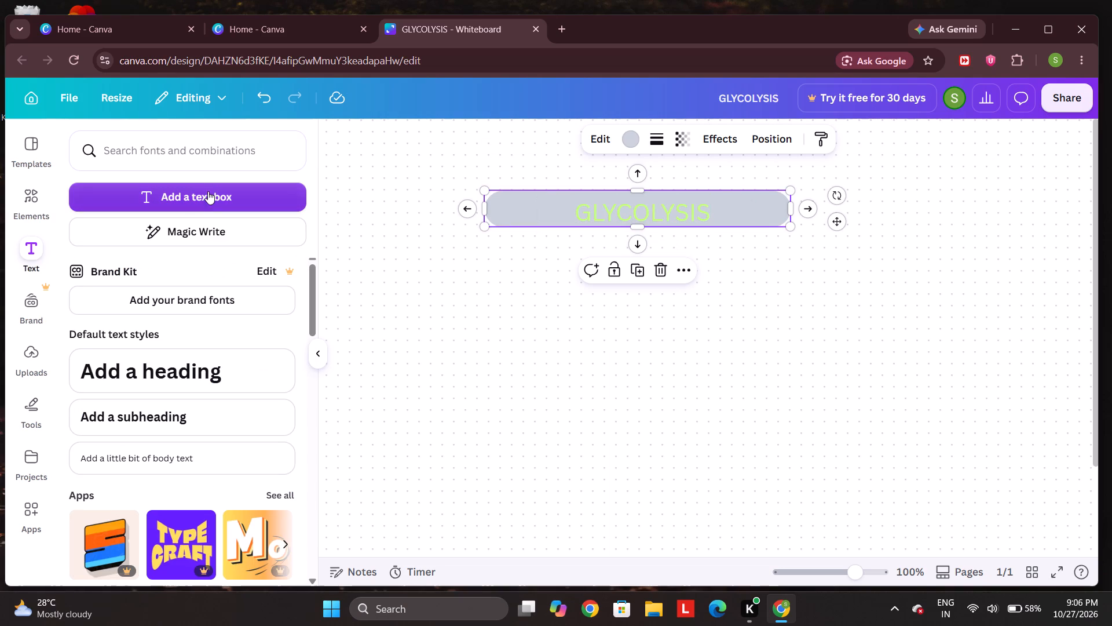
left_click(635, 143)
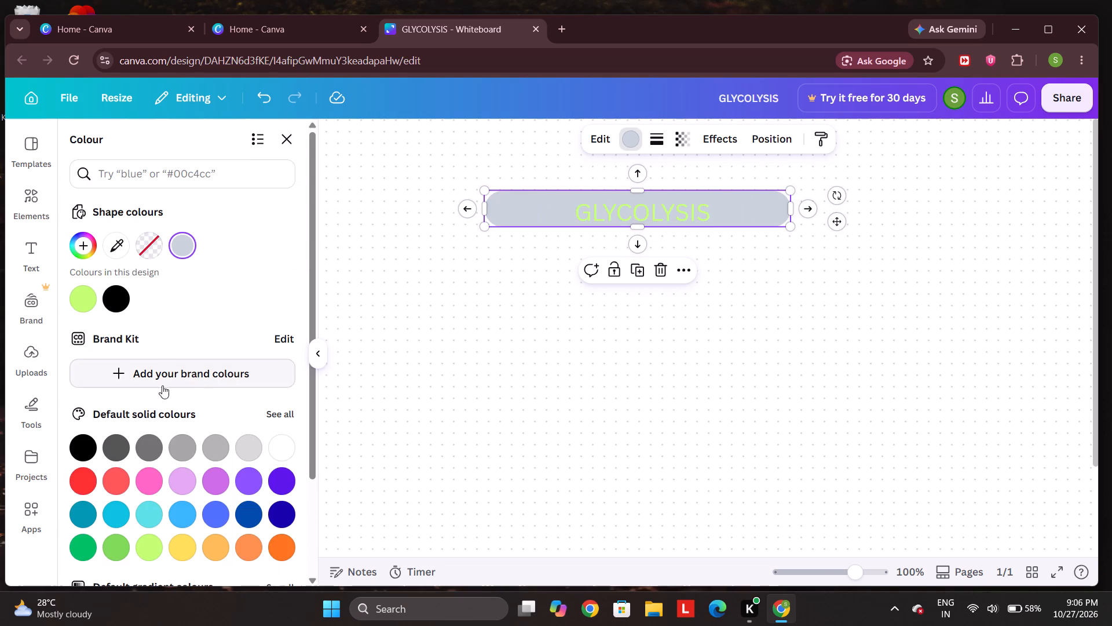
left_click(181, 547)
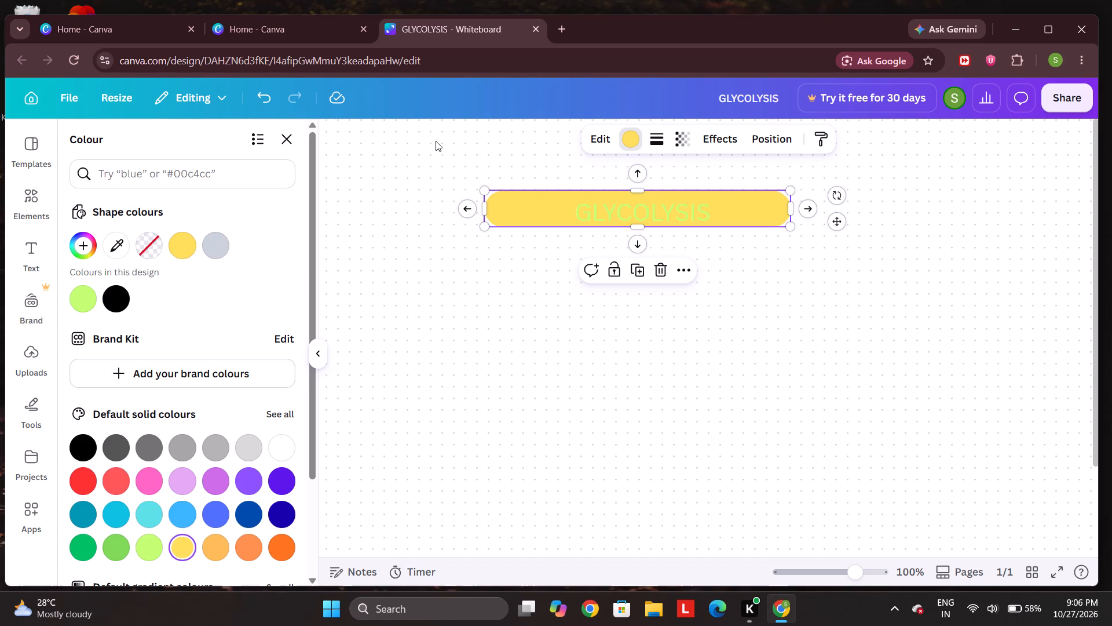
left_click(433, 154)
Apply the red-to-orange default gradient colour to the GLYCOLYSIS text.
left_click(592, 210)
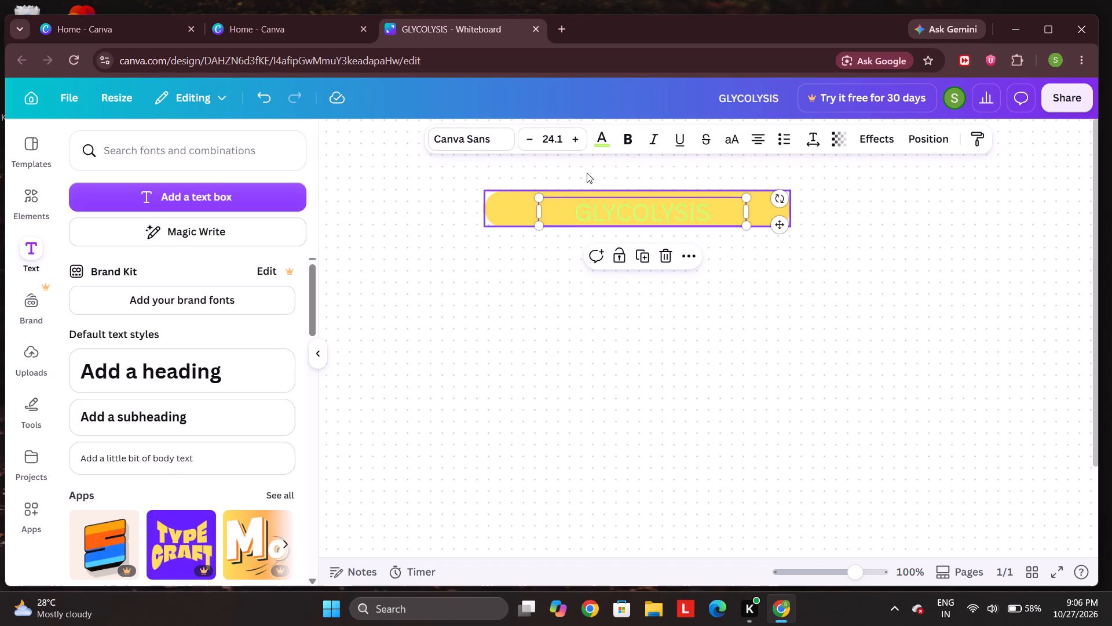
left_click(598, 140)
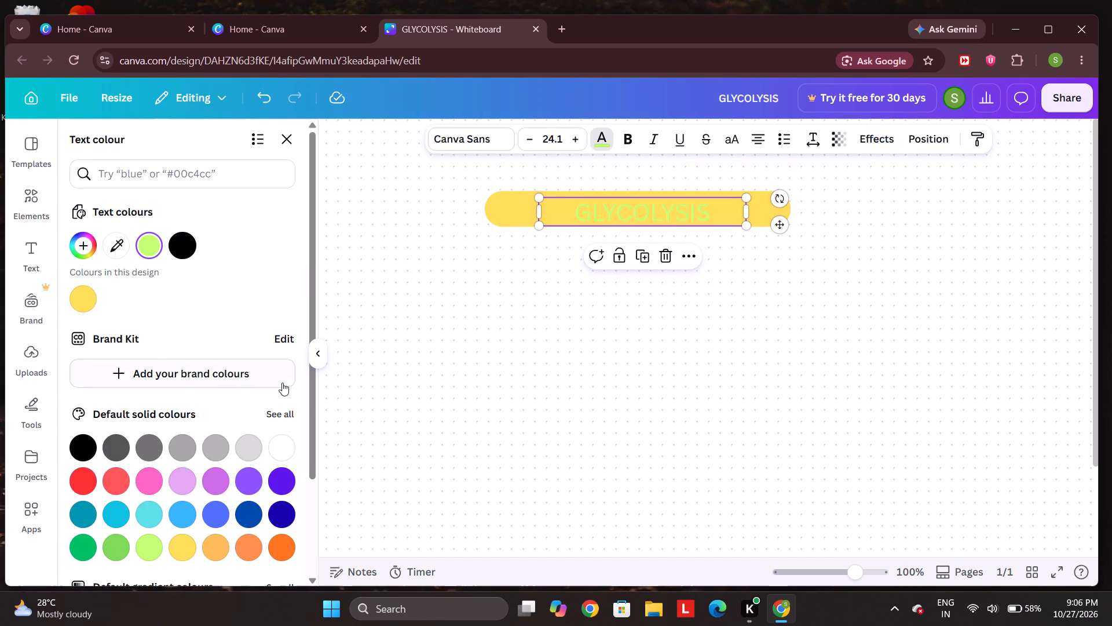
left_click_drag(309, 381, 303, 540)
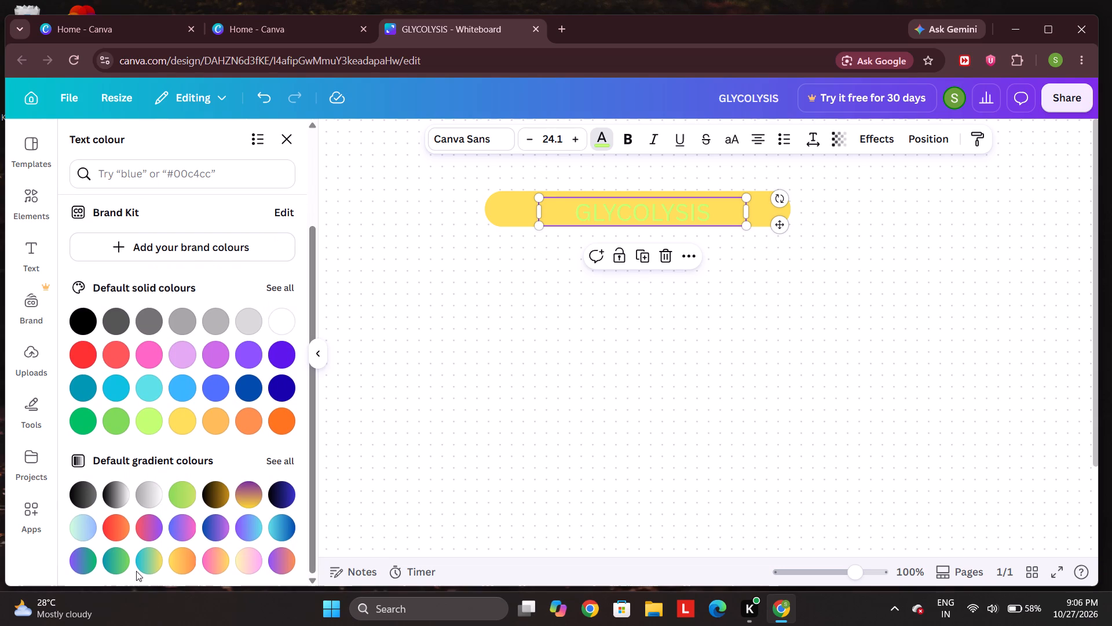
left_click(114, 532)
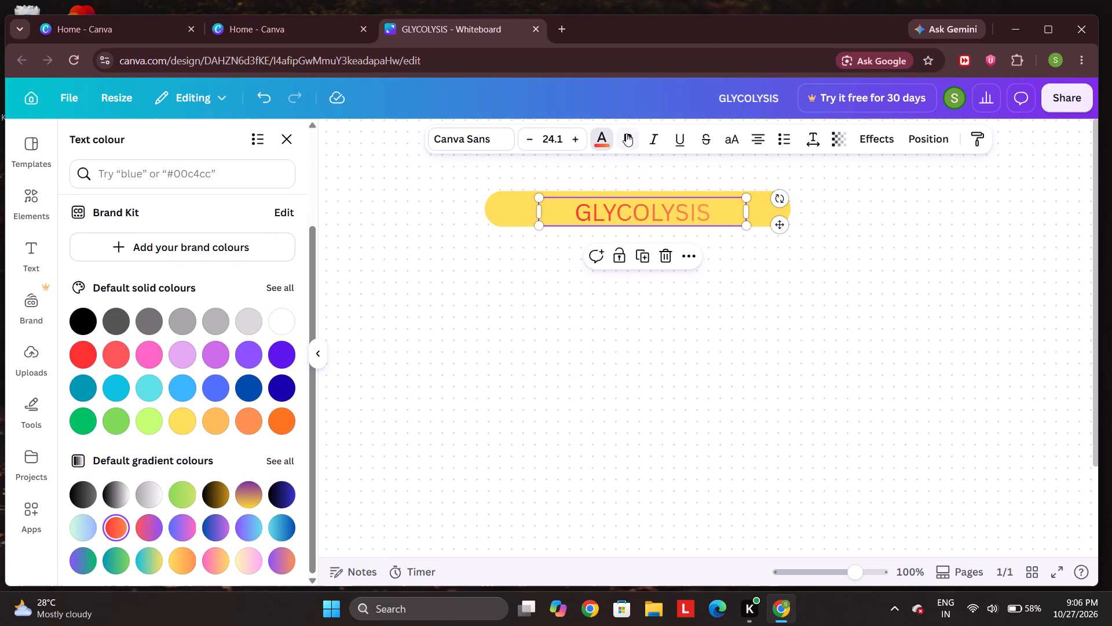
Make the GLYCOLYSIS text bold and italic.
left_click(626, 133)
left_click(653, 138)
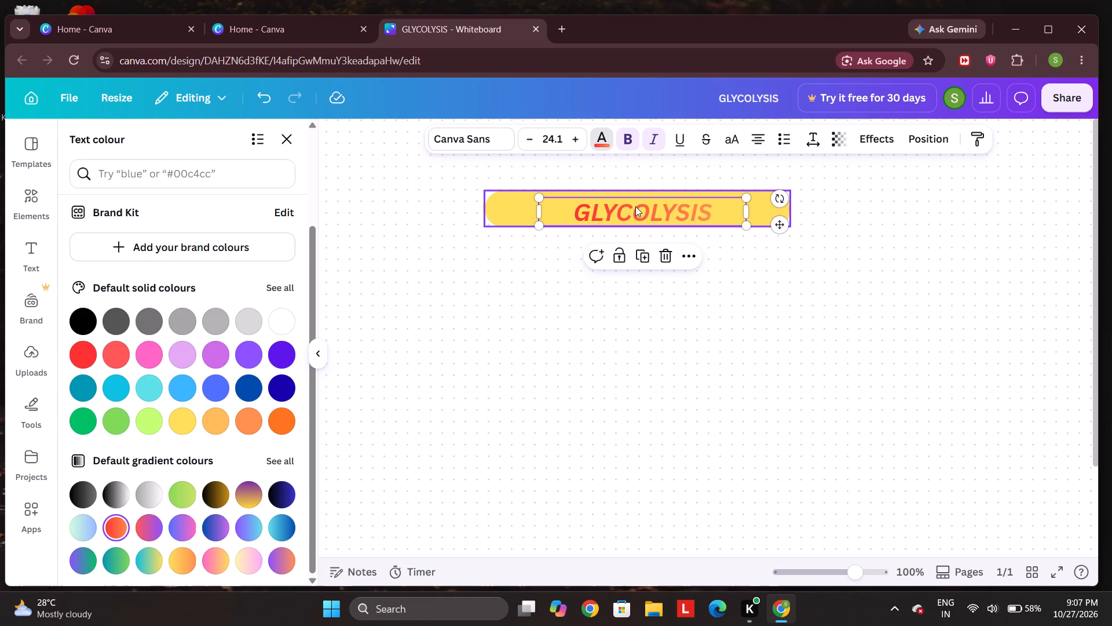
left_click(758, 274)
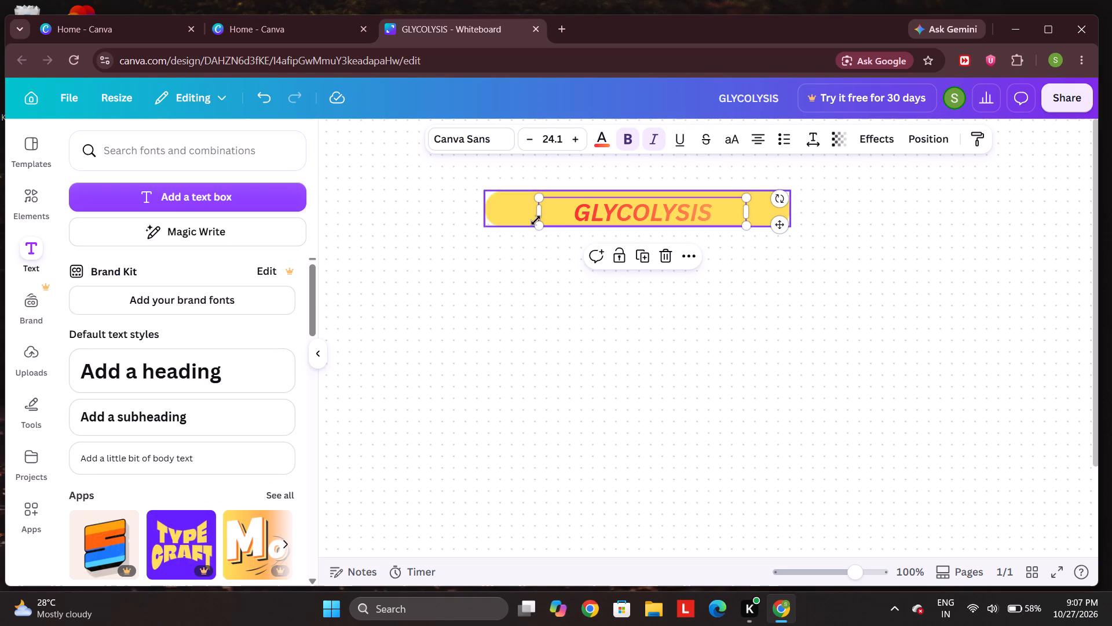
Move the GLYCOLYSIS text so it sits centred inside the yellow pill-shaped banner.
left_click(609, 214)
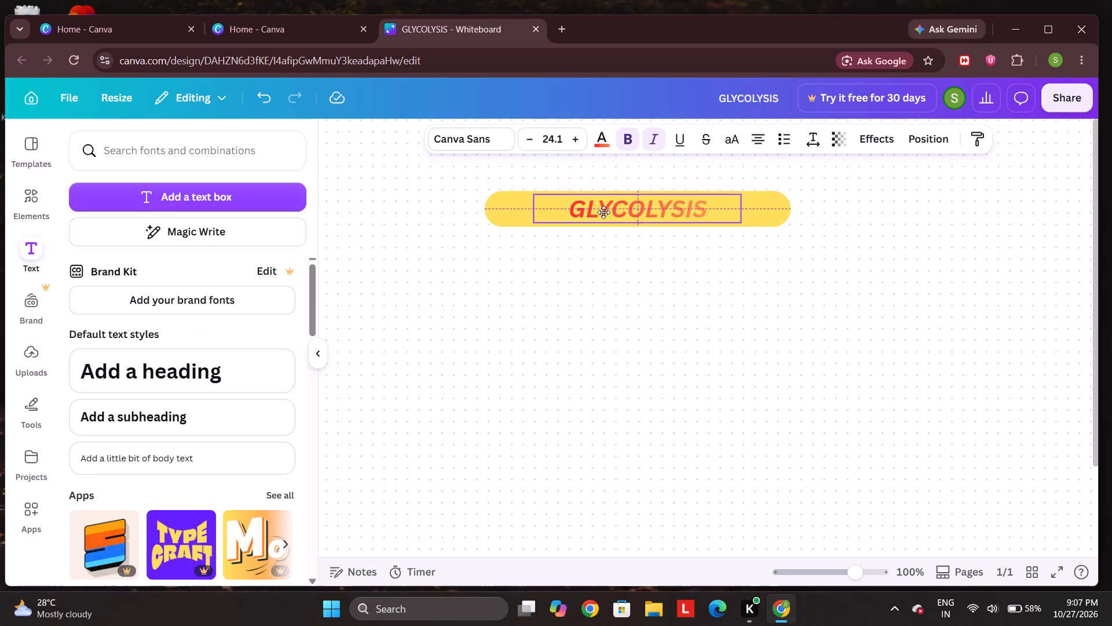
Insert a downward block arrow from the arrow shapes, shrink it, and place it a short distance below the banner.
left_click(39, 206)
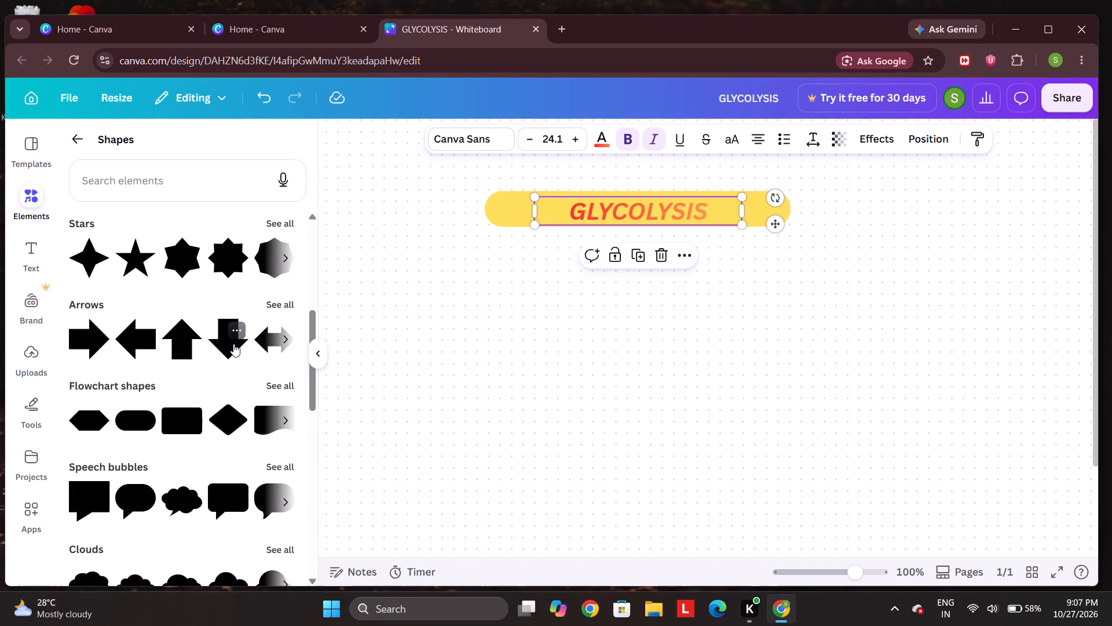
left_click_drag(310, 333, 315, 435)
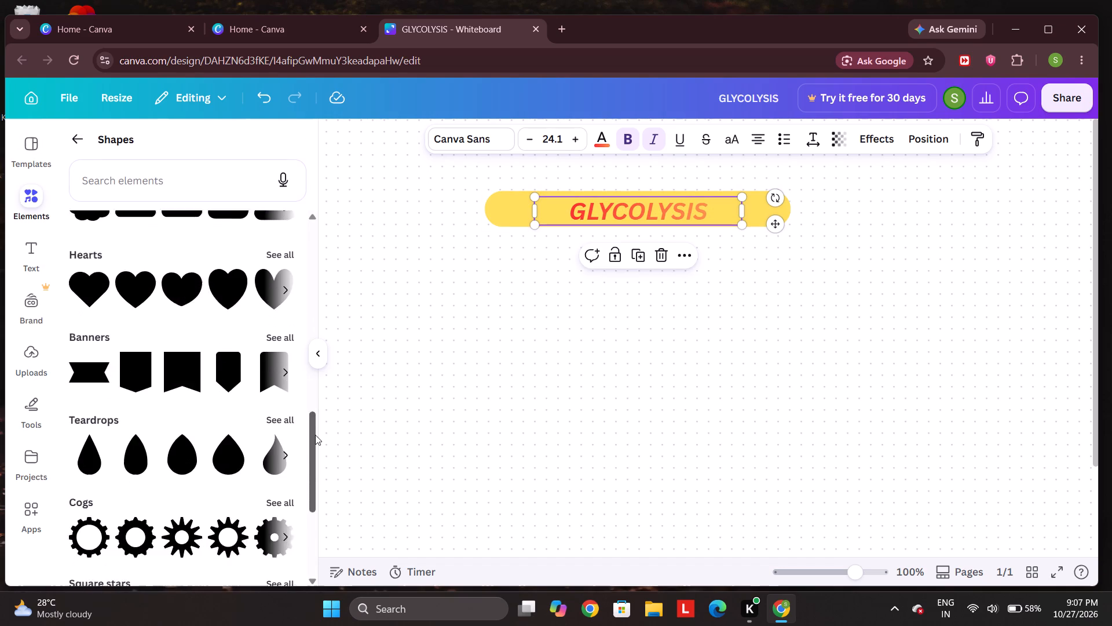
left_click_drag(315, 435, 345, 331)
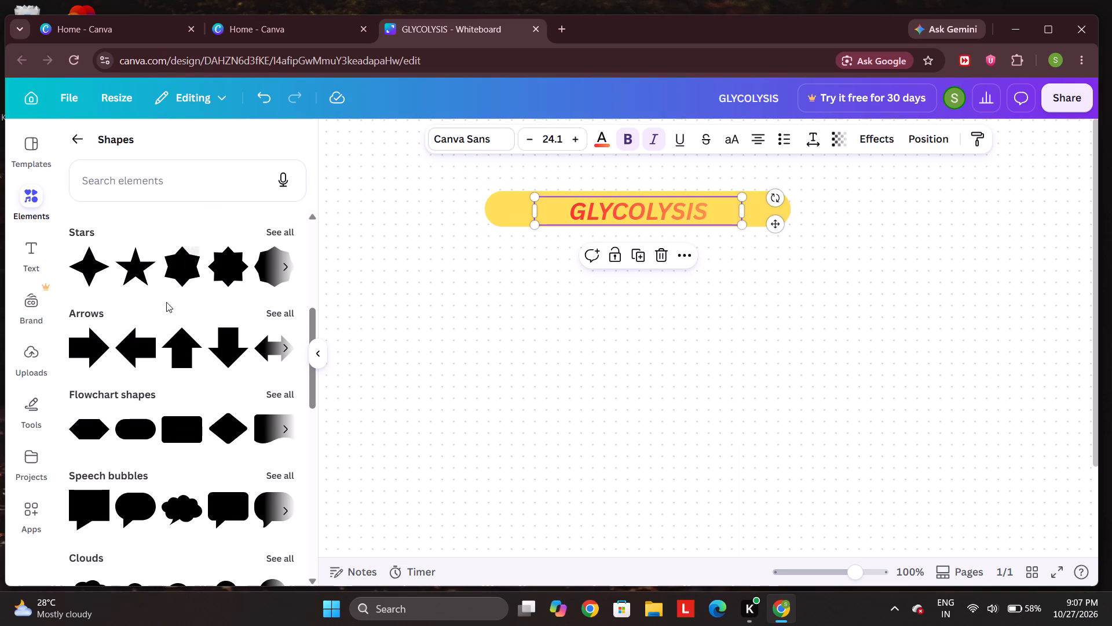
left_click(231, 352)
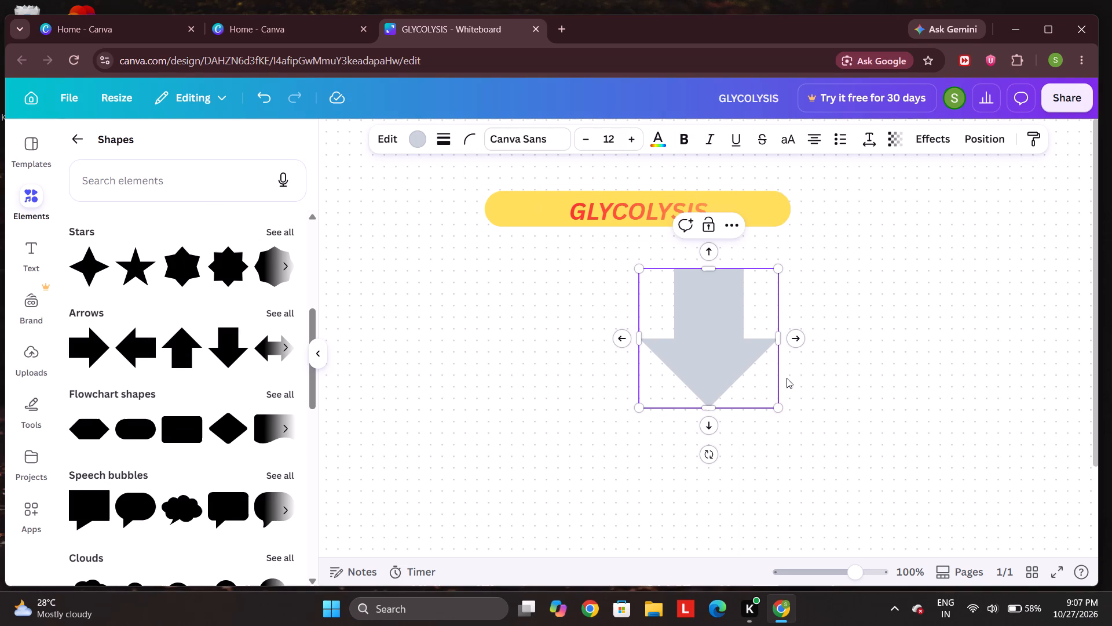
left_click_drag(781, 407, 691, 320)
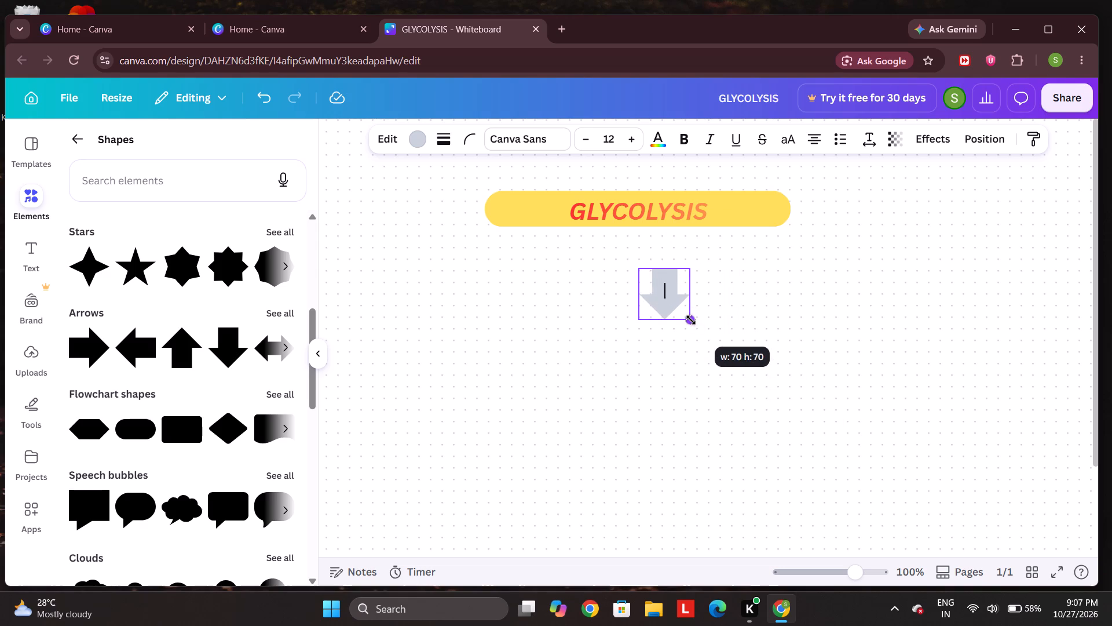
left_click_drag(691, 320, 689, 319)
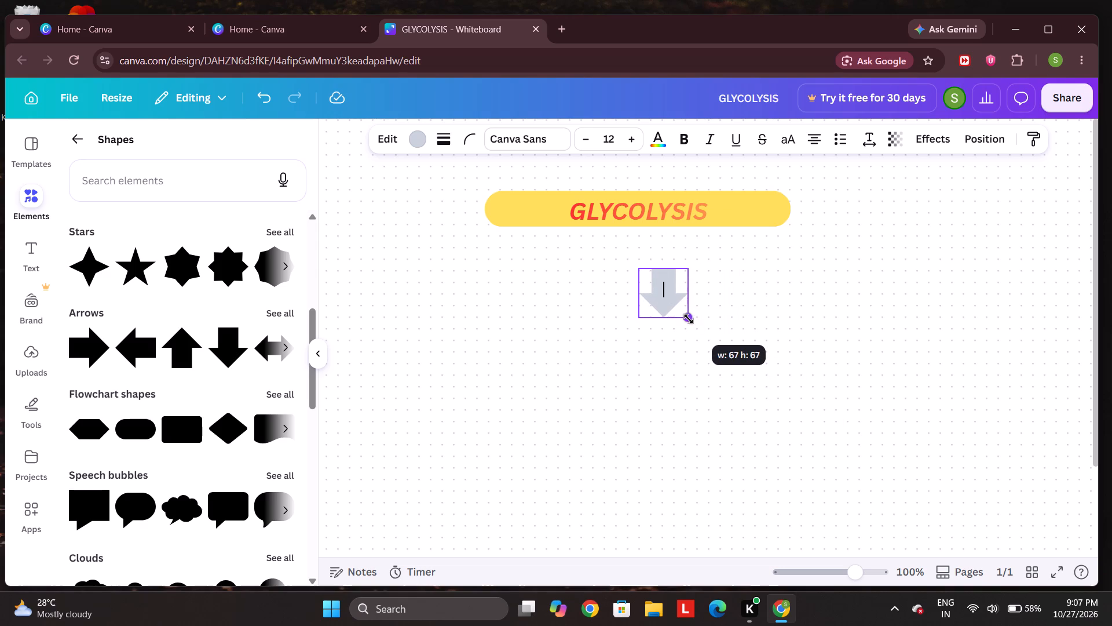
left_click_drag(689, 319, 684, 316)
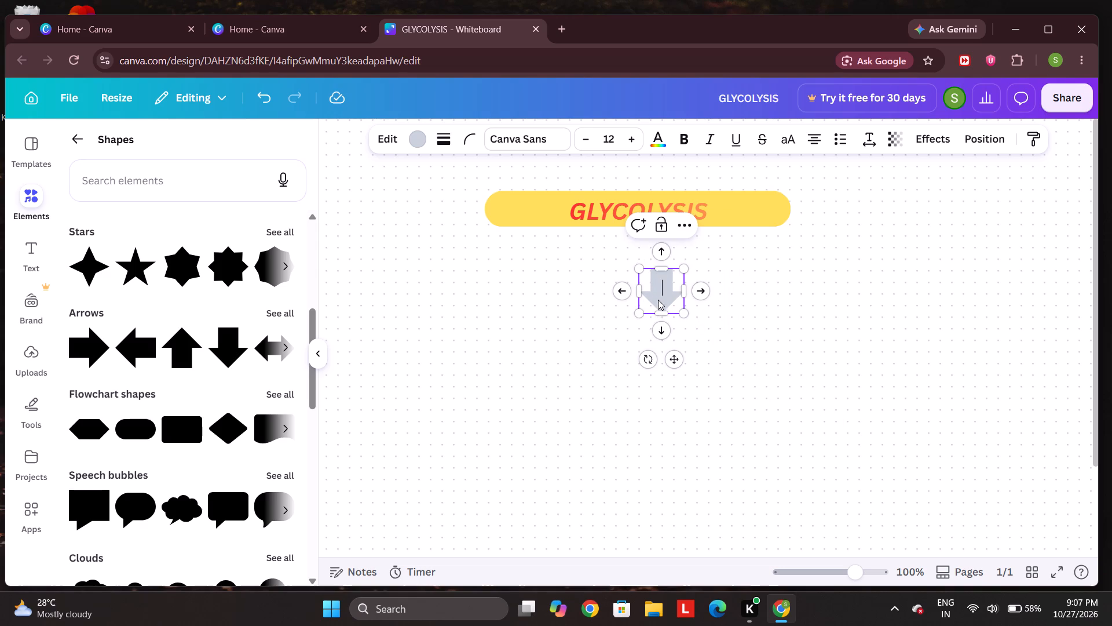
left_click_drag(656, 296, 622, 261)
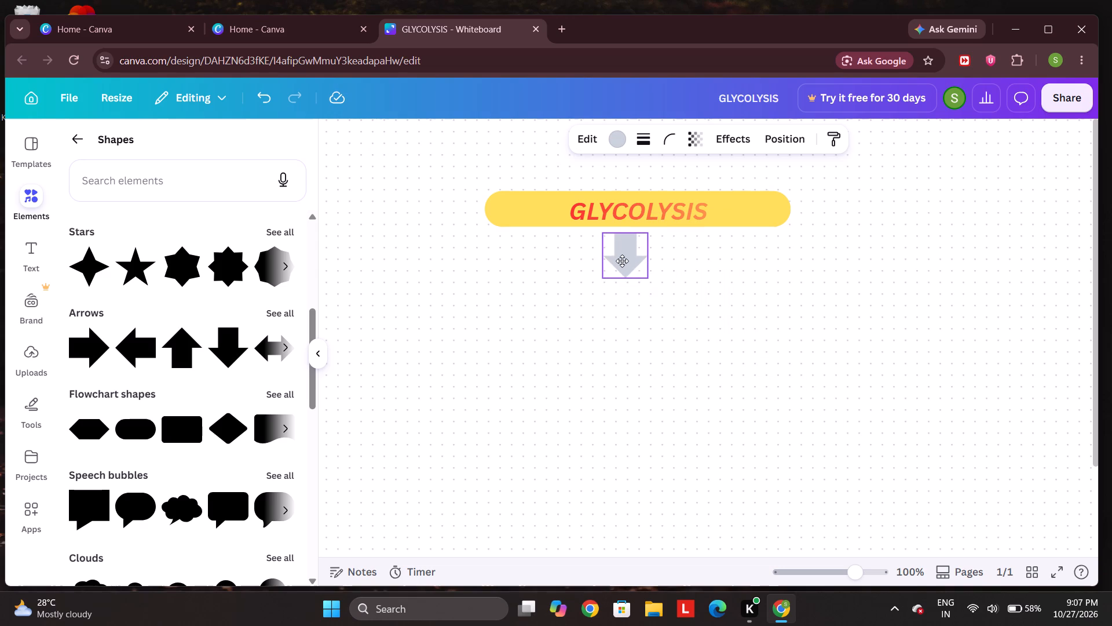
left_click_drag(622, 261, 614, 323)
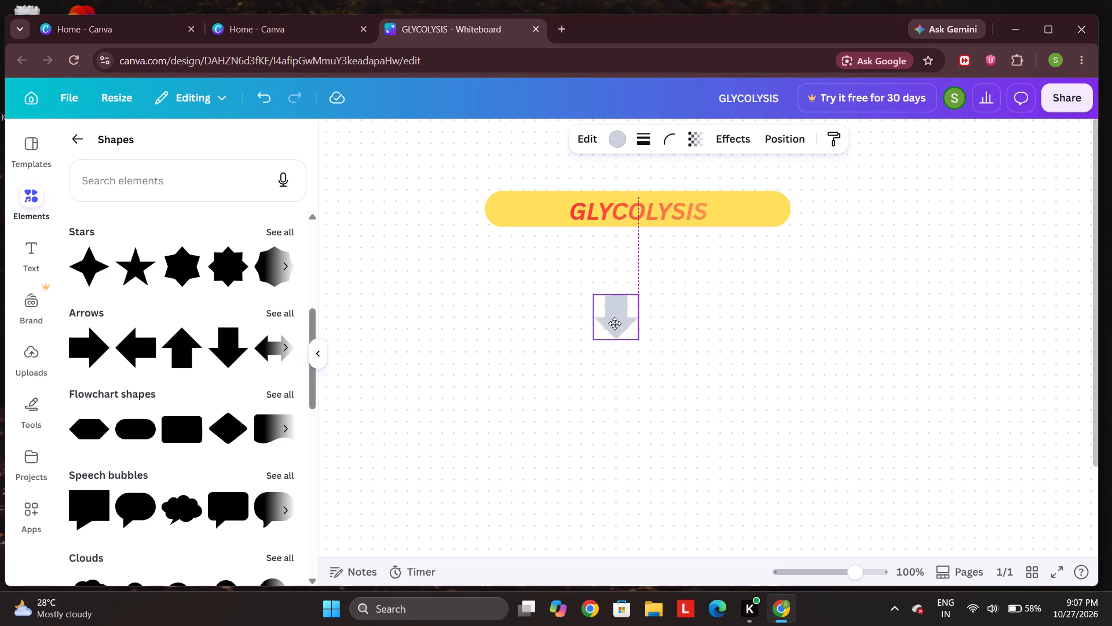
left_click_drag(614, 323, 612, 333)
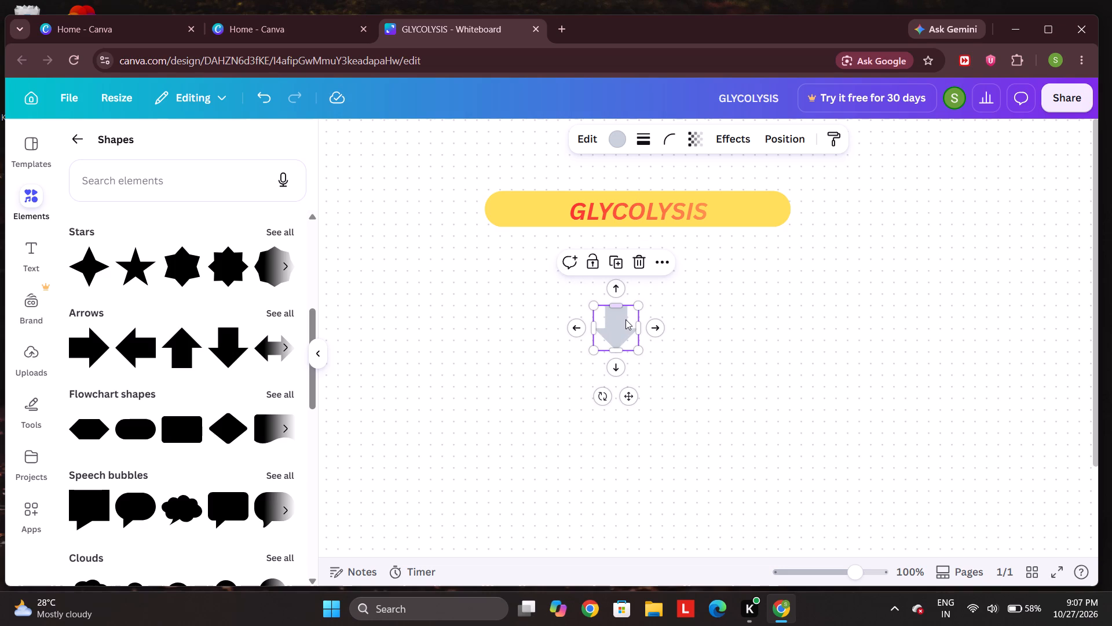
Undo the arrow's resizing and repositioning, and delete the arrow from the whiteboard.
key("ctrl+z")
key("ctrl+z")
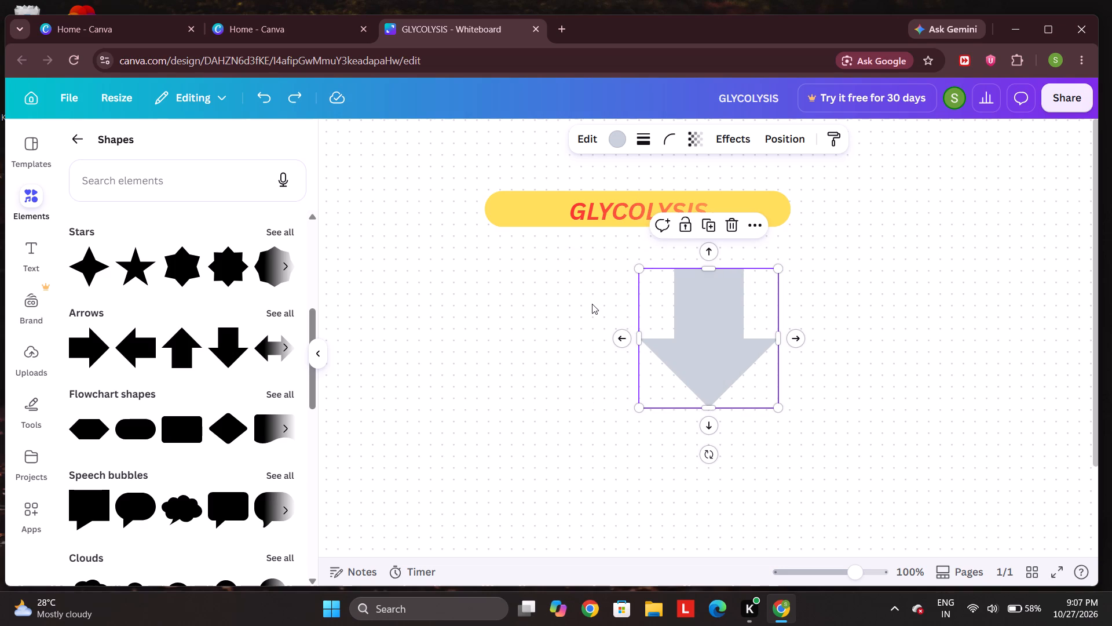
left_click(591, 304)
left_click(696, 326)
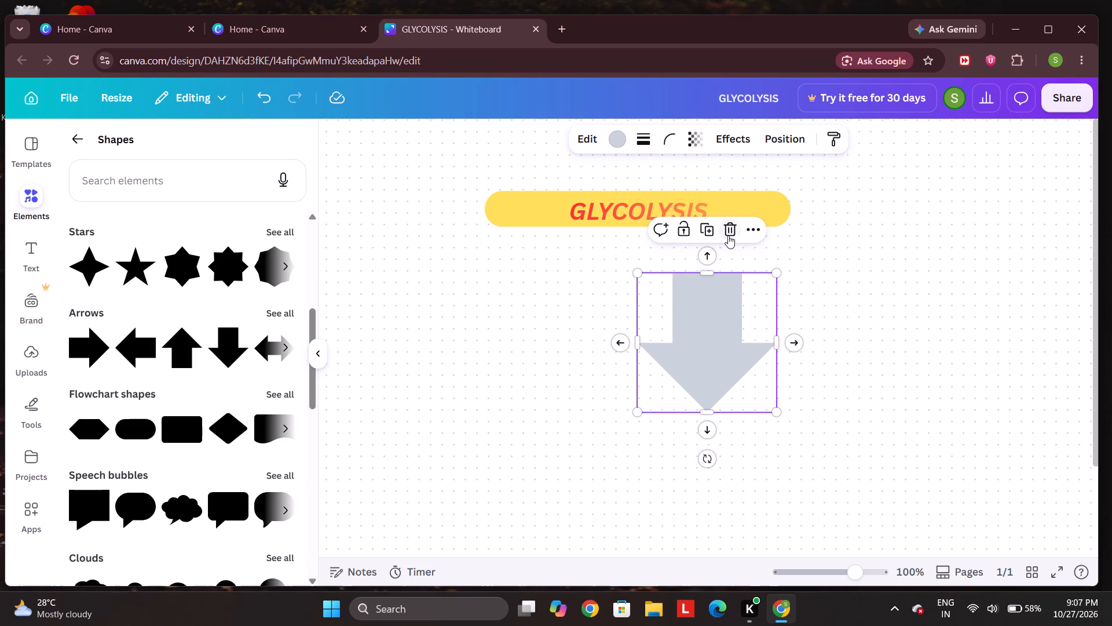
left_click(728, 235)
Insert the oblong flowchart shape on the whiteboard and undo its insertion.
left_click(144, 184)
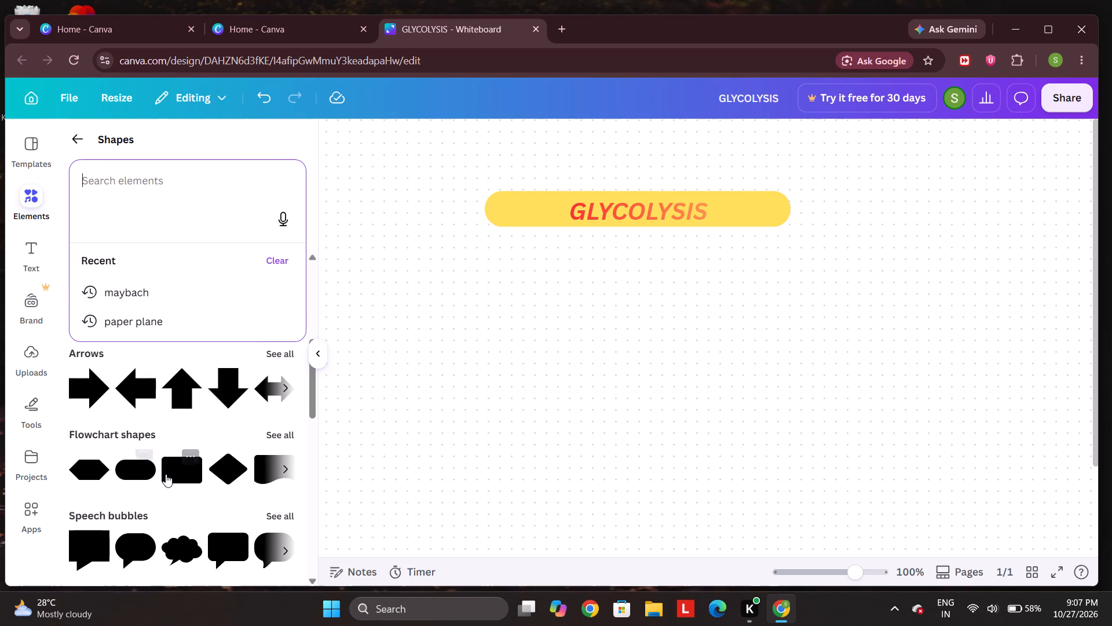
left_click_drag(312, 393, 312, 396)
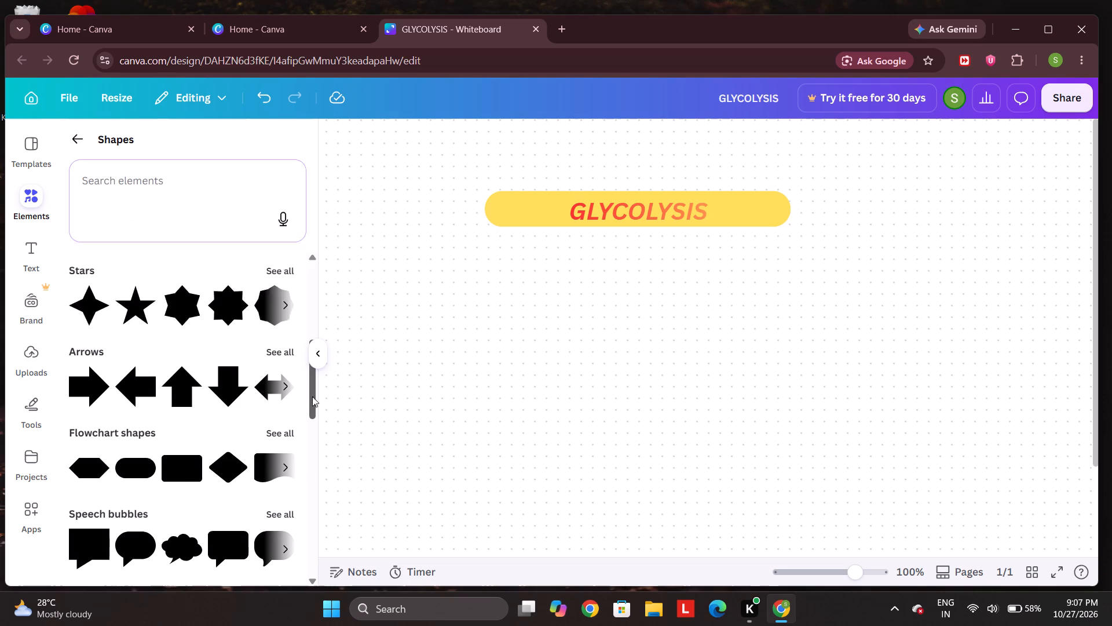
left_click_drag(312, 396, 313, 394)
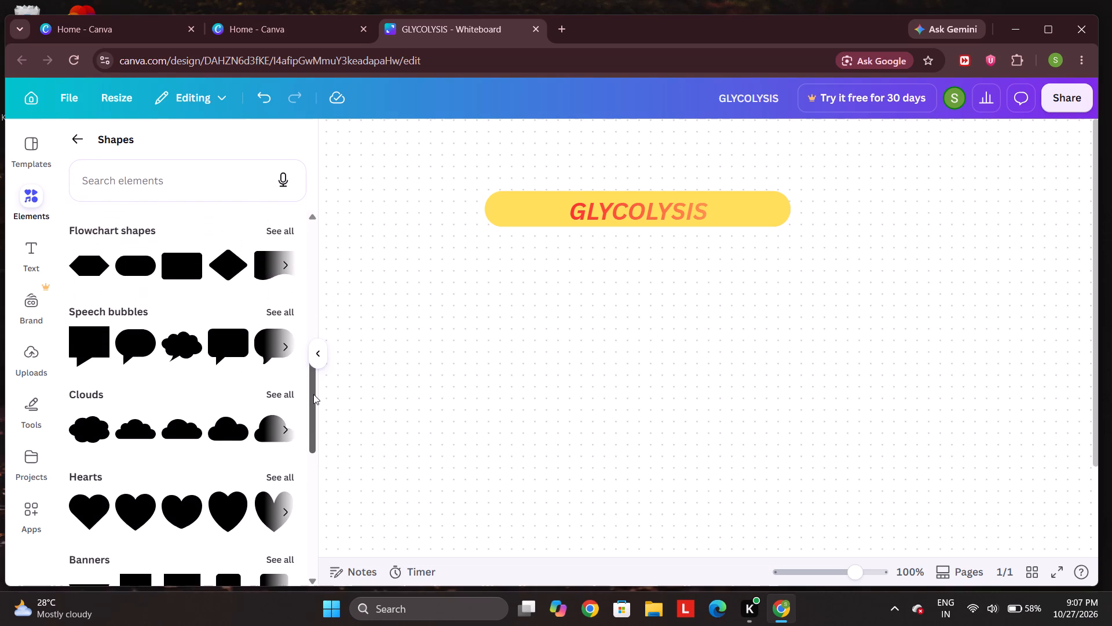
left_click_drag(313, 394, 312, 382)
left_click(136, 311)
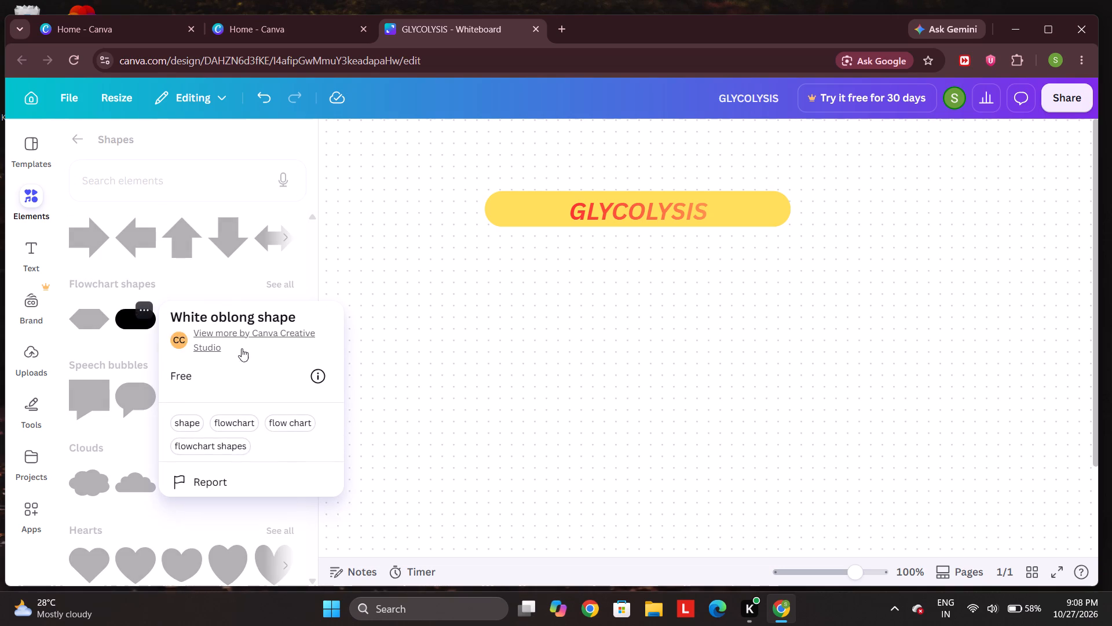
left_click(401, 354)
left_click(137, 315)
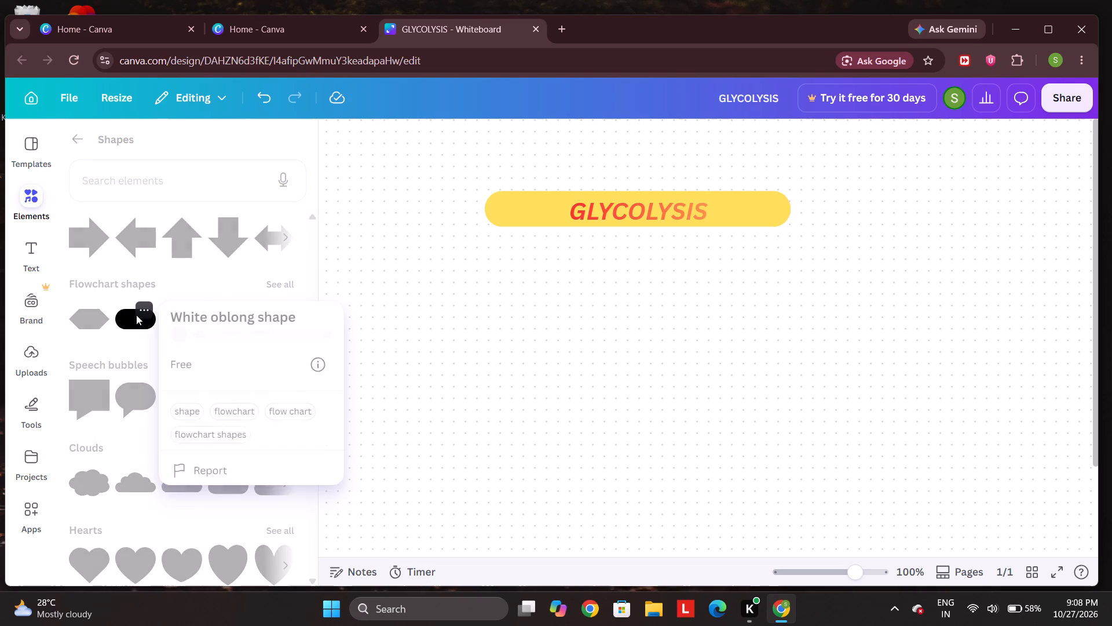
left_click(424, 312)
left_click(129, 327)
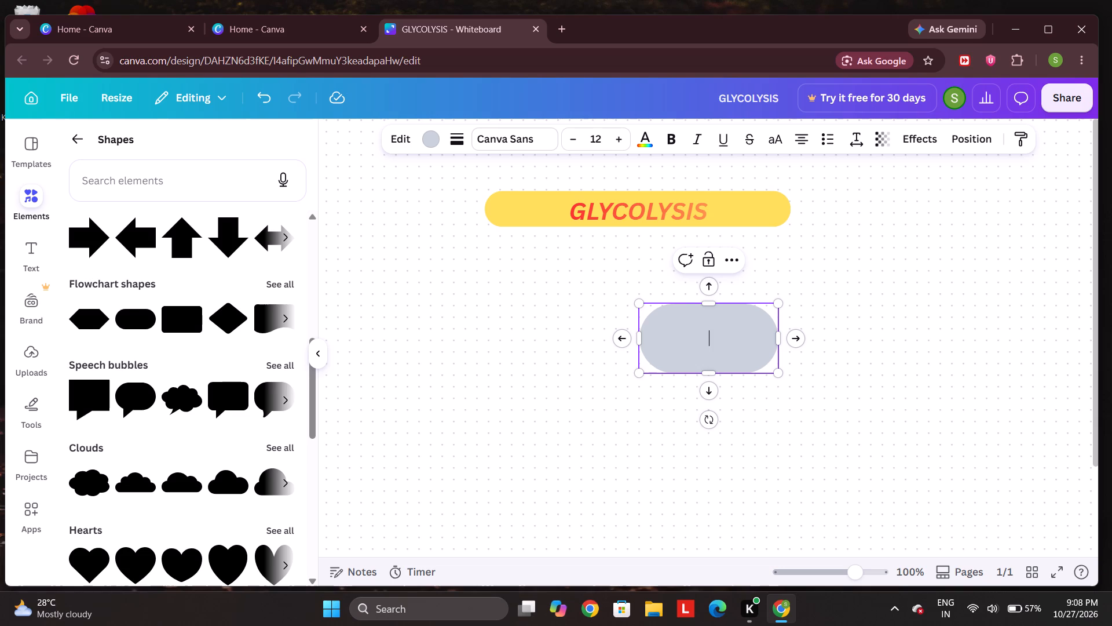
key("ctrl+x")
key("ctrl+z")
Duplicate the yellow pill-shaped banner and align the copy directly beneath the GLYCOLYSIS banner.
left_click(743, 204)
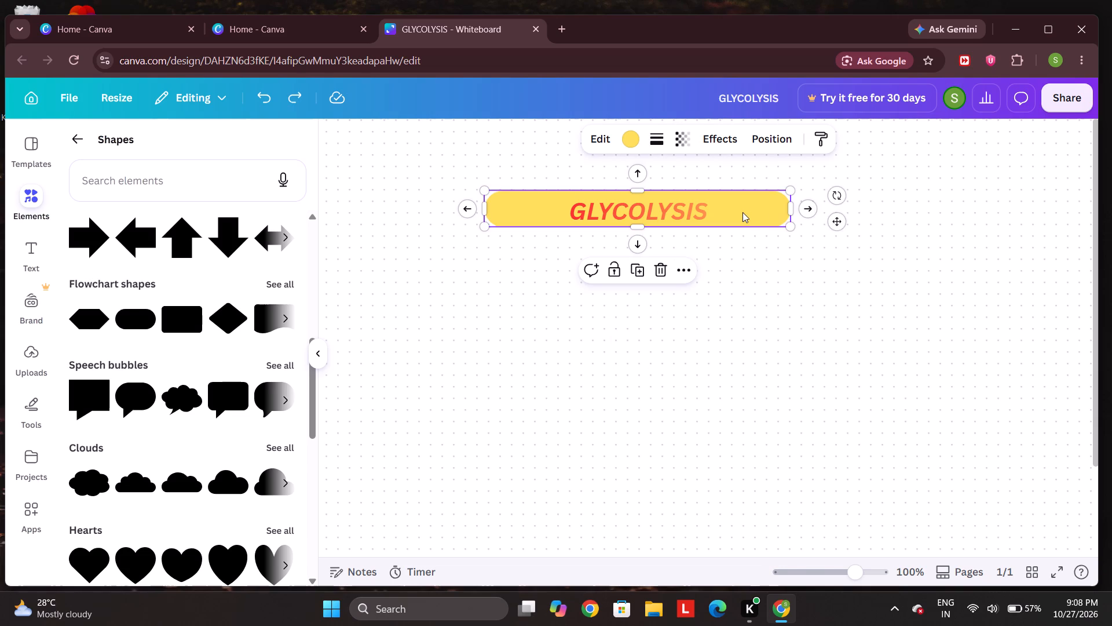
right_click(742, 212)
left_click(670, 324)
left_click(640, 274)
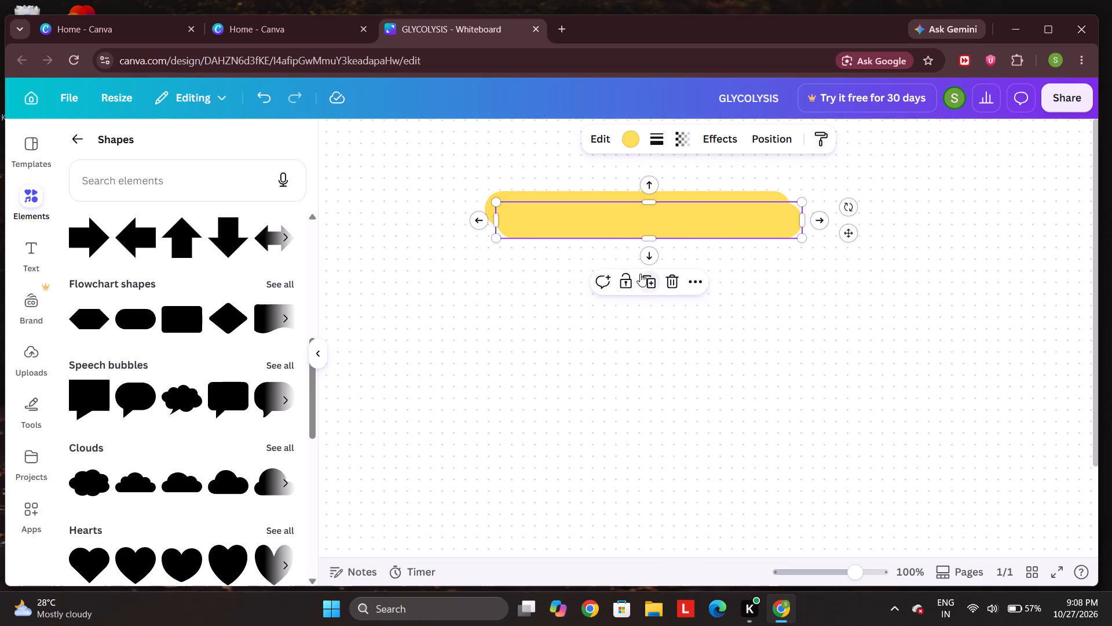
left_click_drag(716, 226, 703, 292)
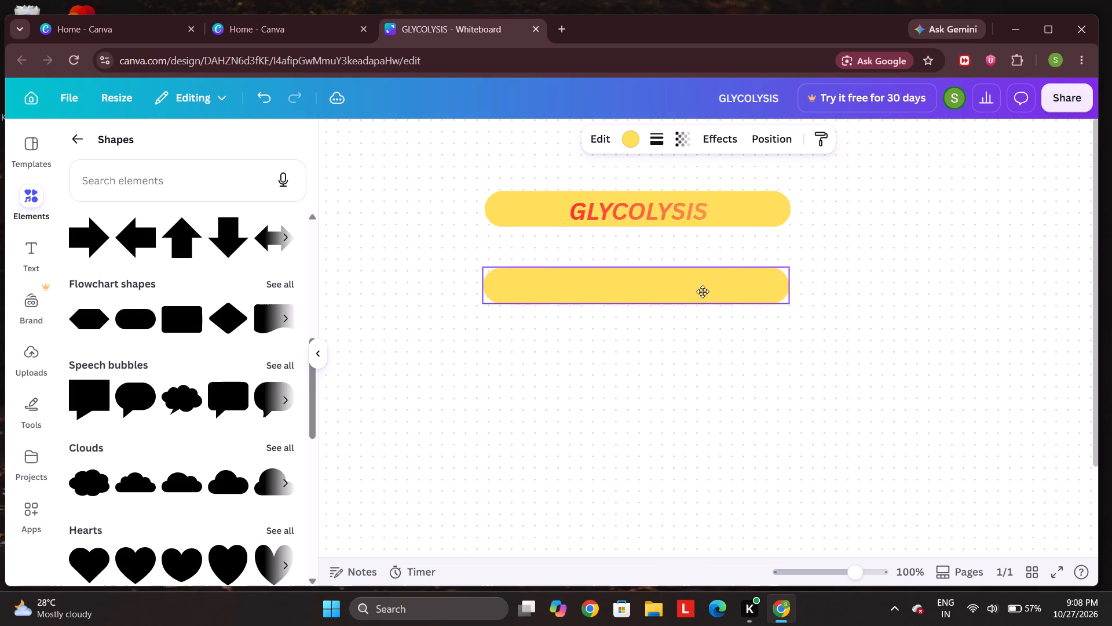
left_click_drag(703, 292, 700, 280)
Enter the text GLUCOSE inside the duplicated yellow pill shape.
key("g")
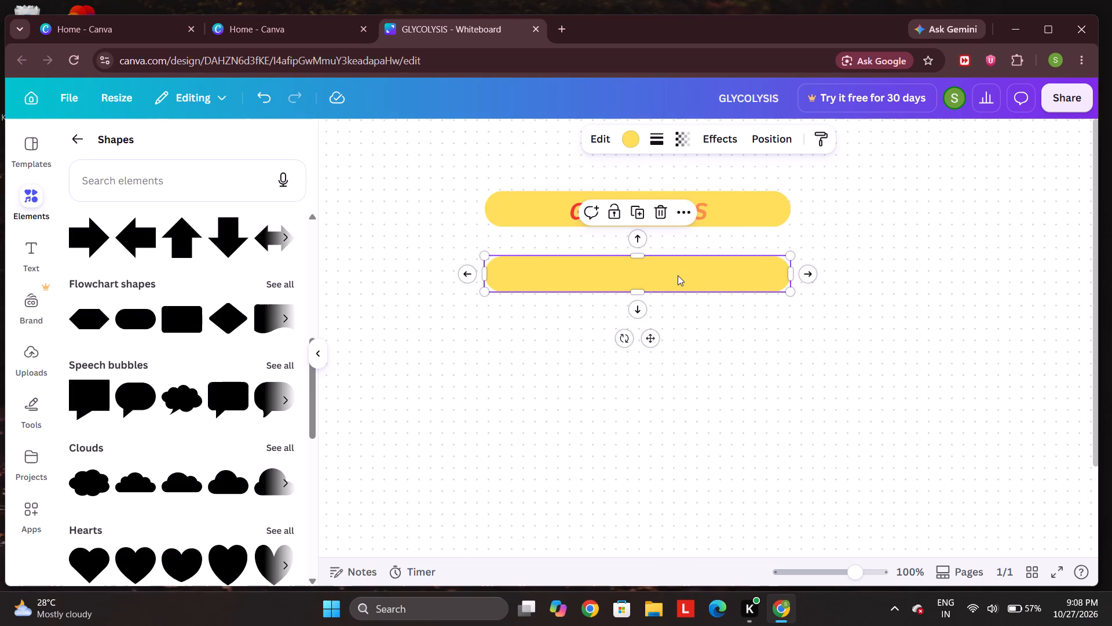
double_click(678, 275)
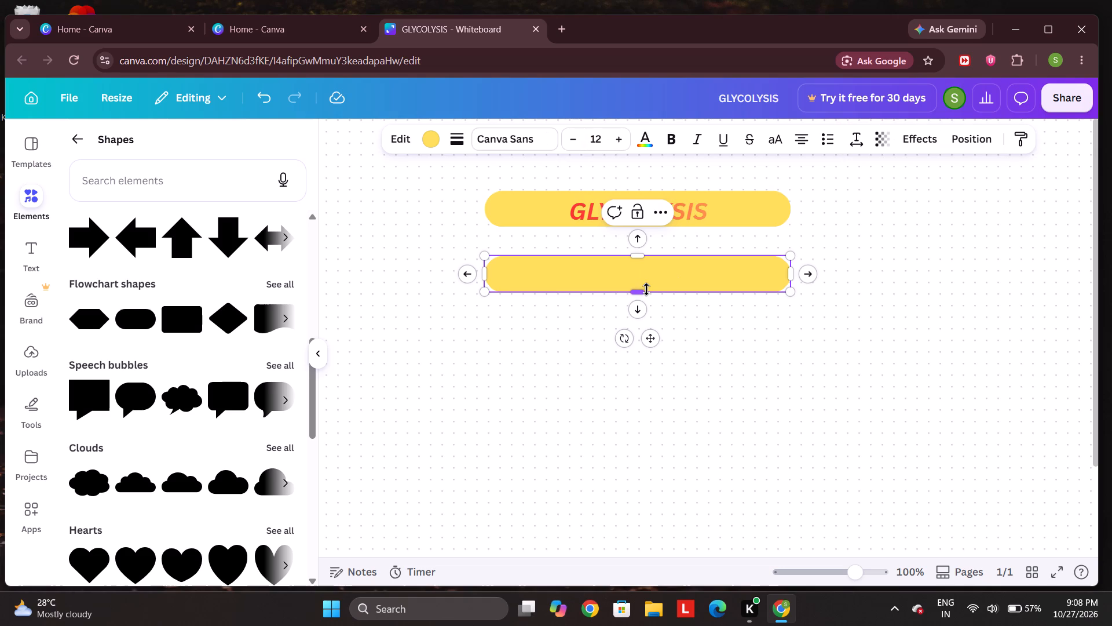
type("GLUCOSE")
Make the GLUCOSE text bold and italic and set its font size to 20.
left_click_drag(670, 274, 607, 275)
left_click(668, 139)
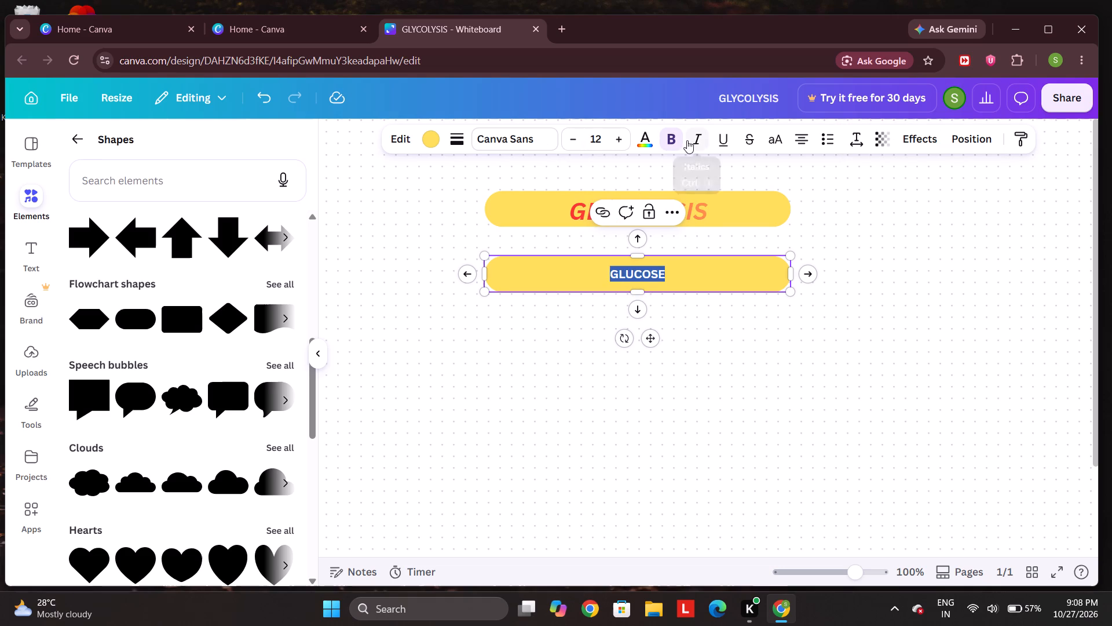
left_click(695, 139)
double_click(624, 140)
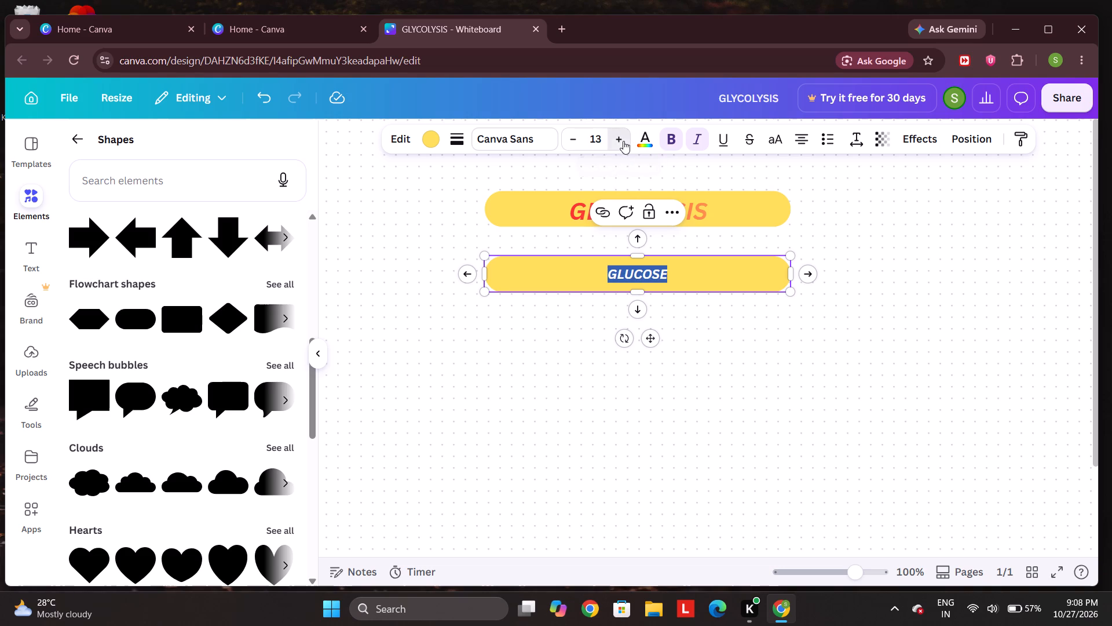
left_click(621, 142)
double_click(621, 142)
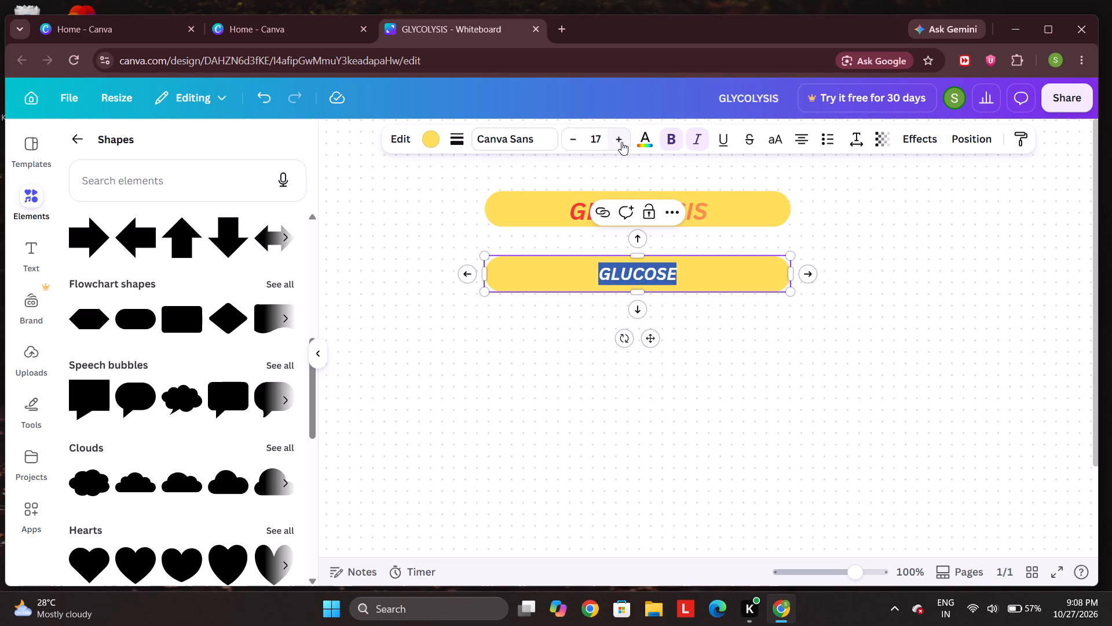
triple_click(621, 142)
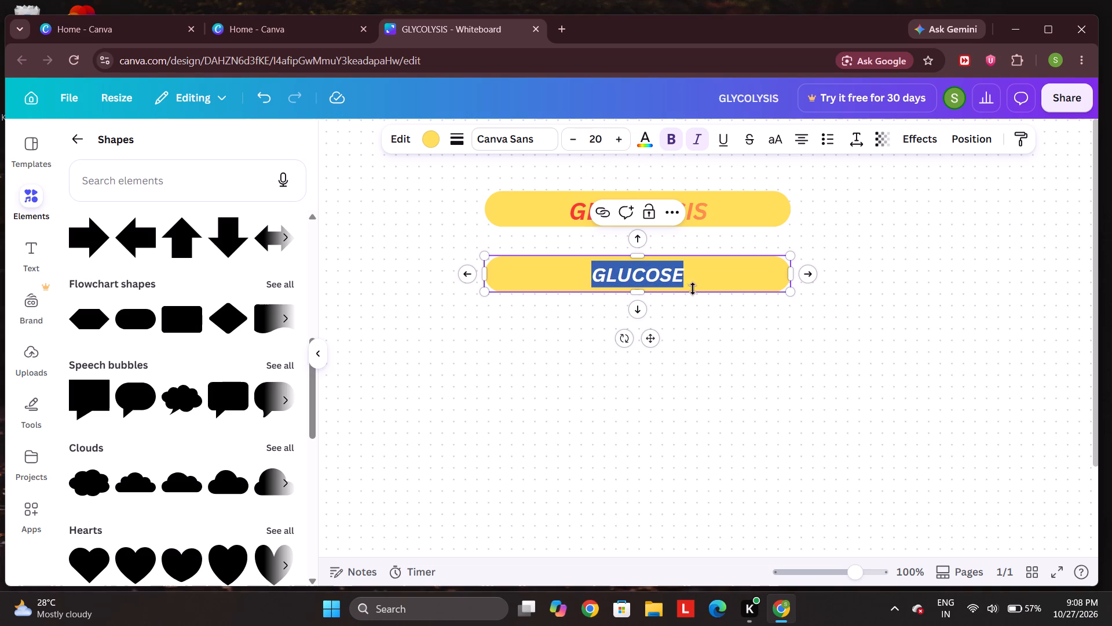
Change the GLUCOSE text colour to solid red.
left_click(686, 274)
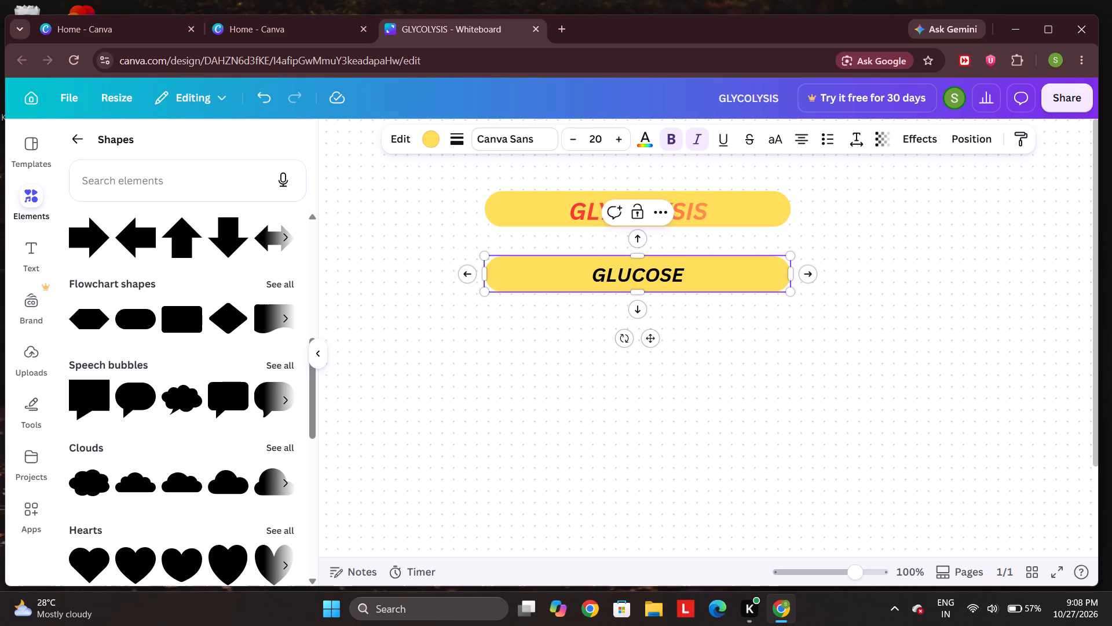
left_click_drag(686, 279, 579, 289)
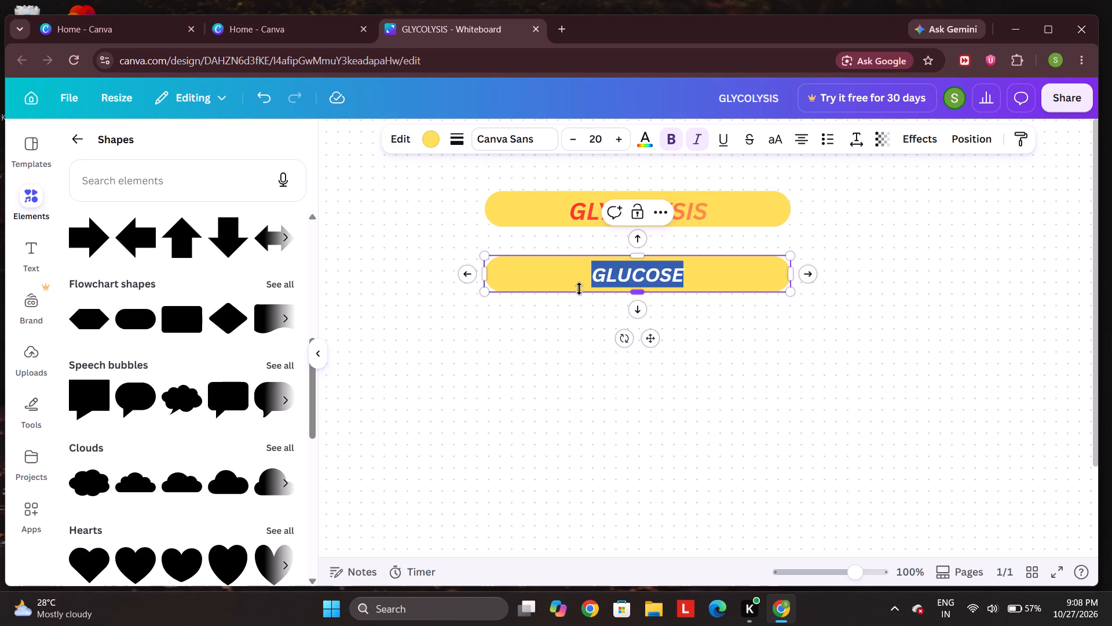
left_click_drag(579, 289, 591, 289)
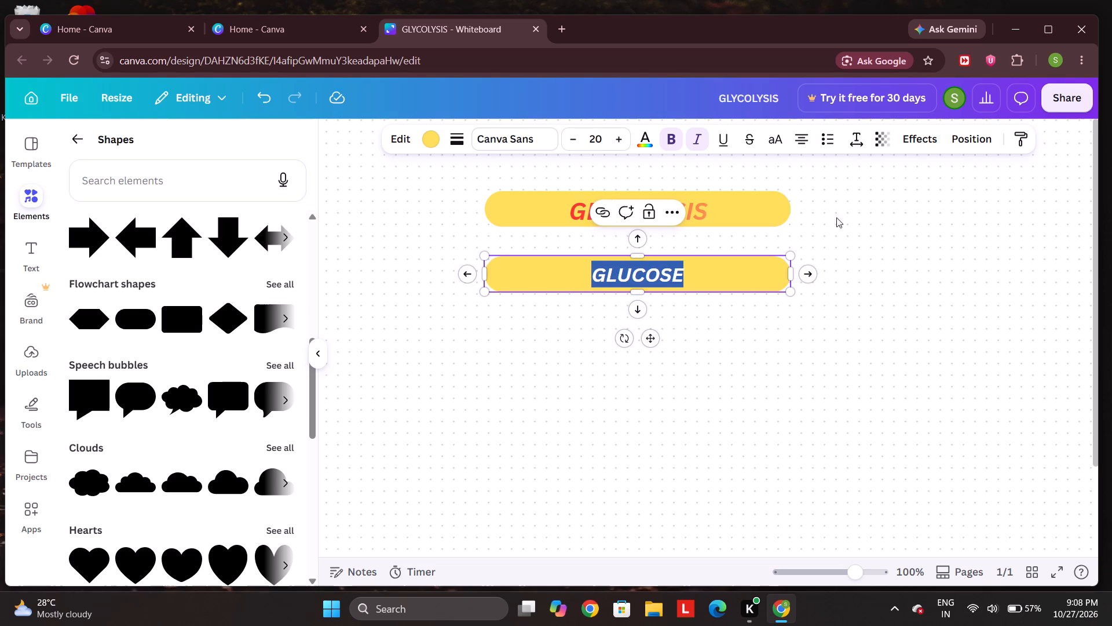
left_click(649, 143)
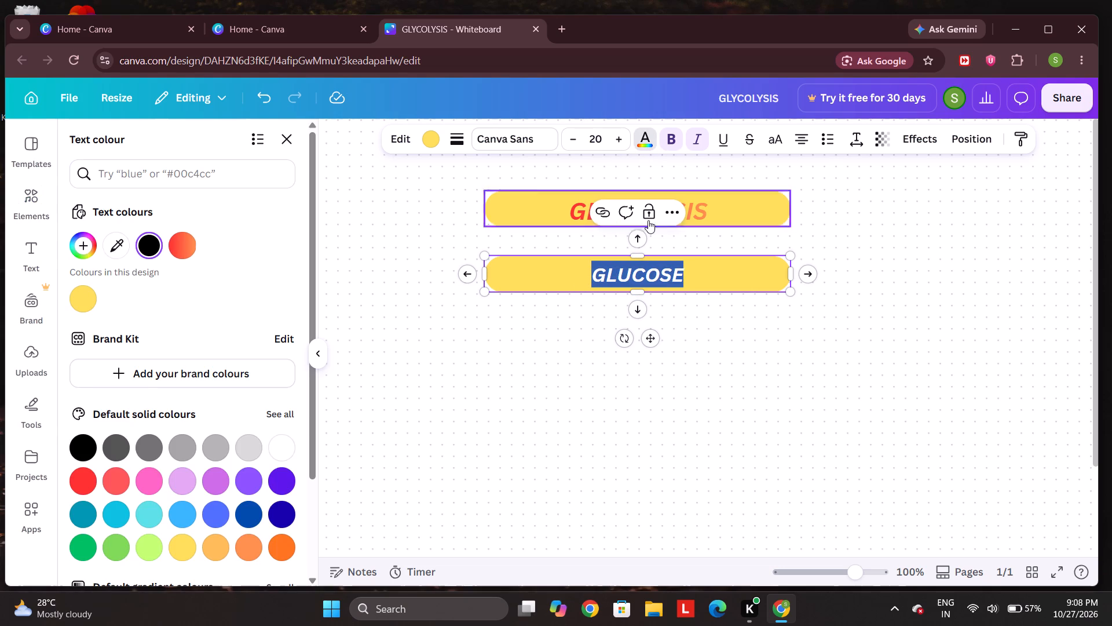
left_click(186, 242)
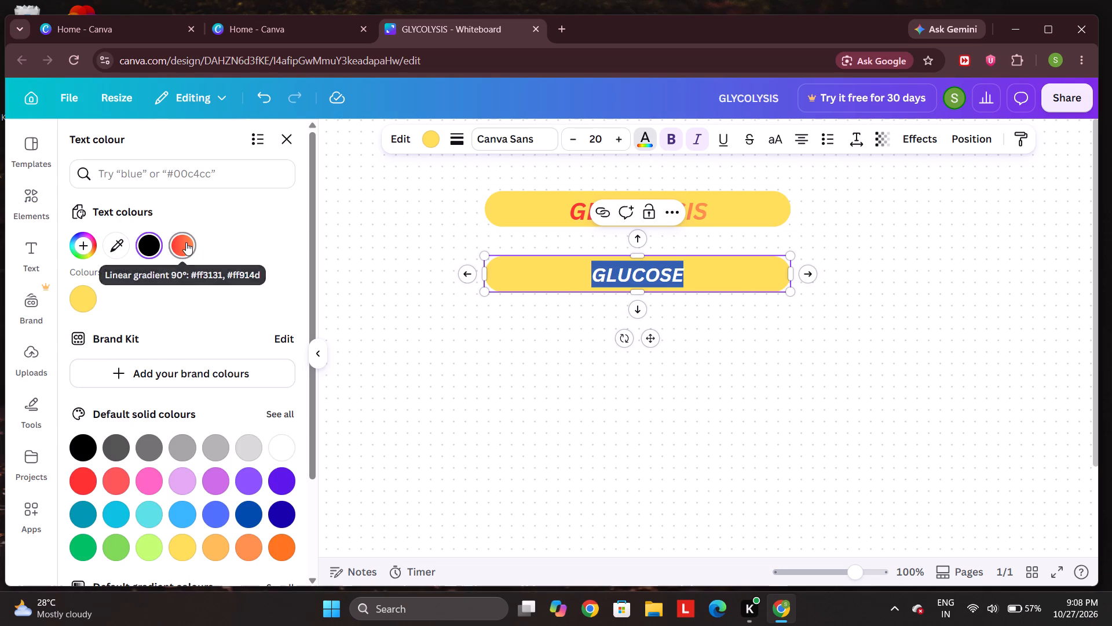
left_click(83, 474)
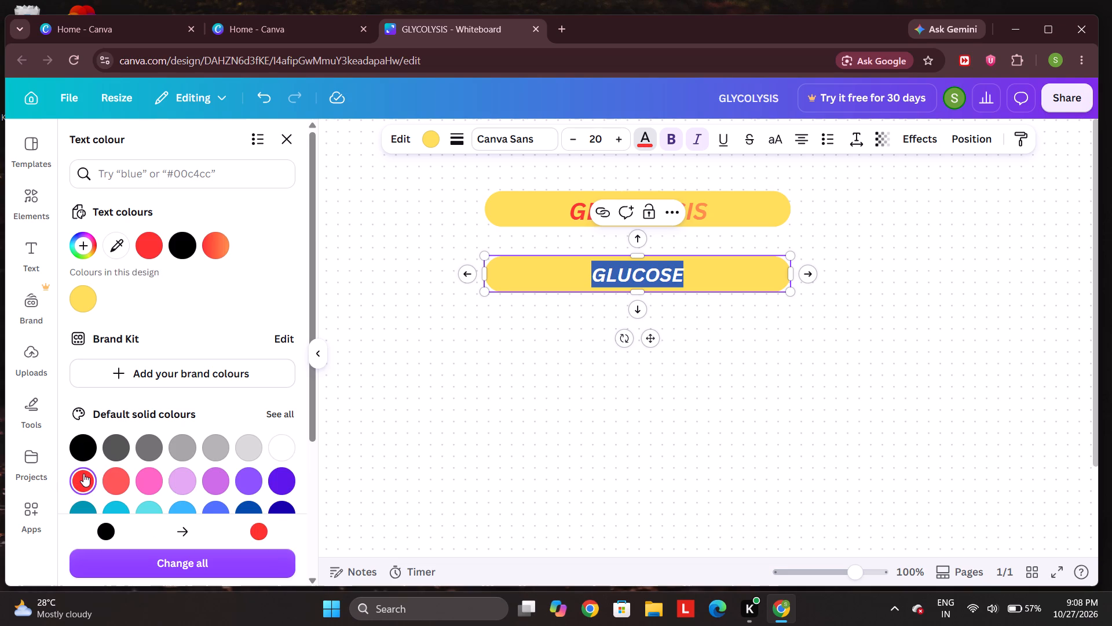
left_click(427, 361)
Append (6C) directly after the word GLUCOSE in the second yellow box.
left_click(701, 270)
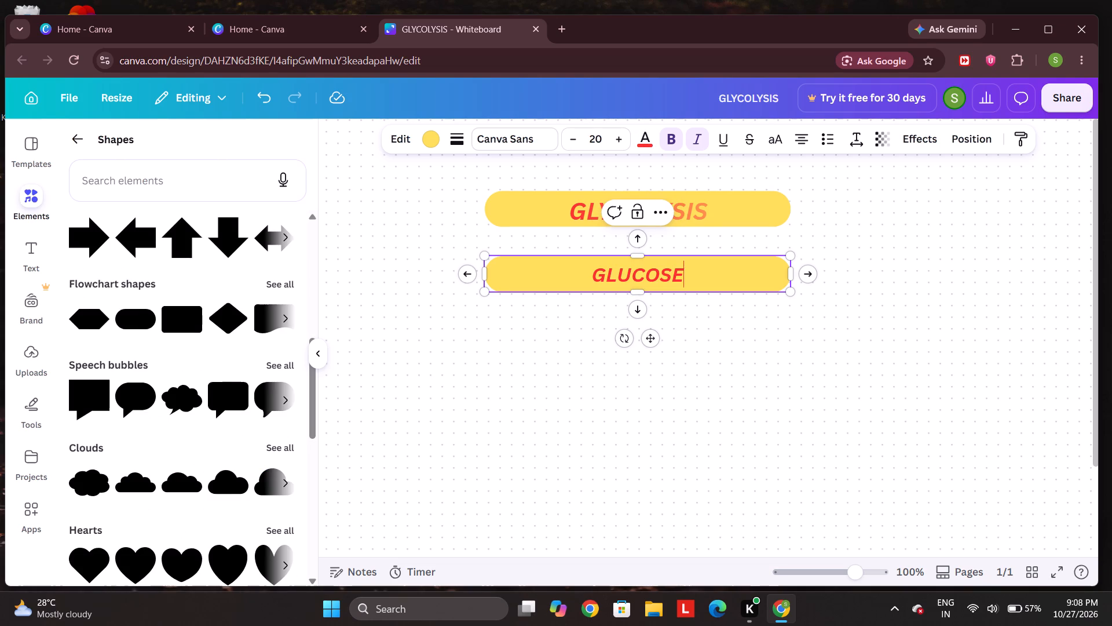
key("ctrl+9")
key("shift+parenleft")
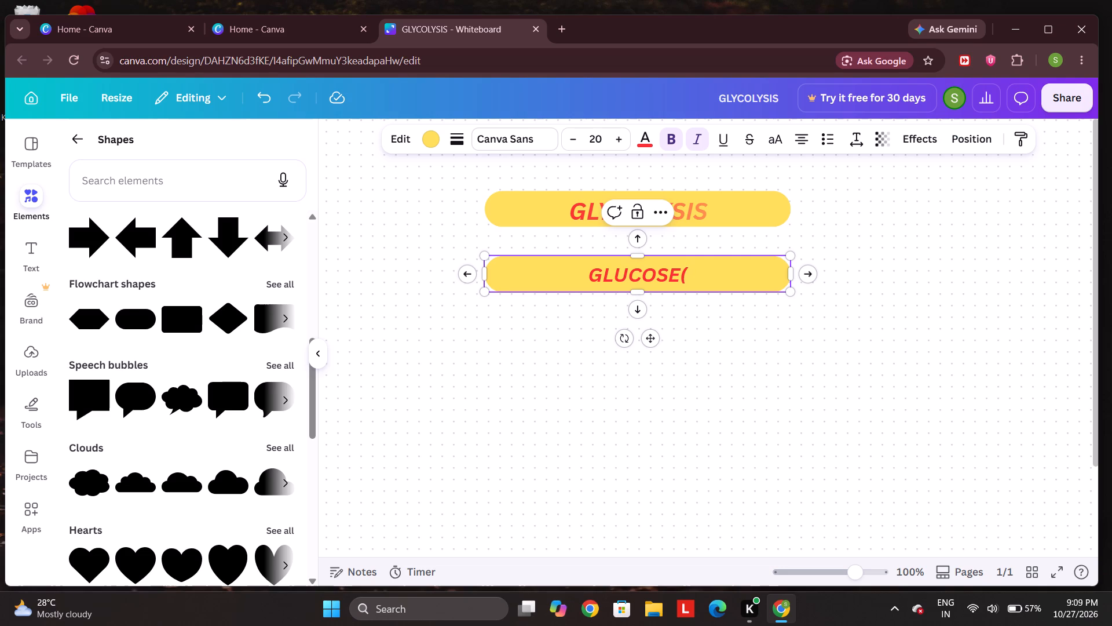
key("6")
key("c")
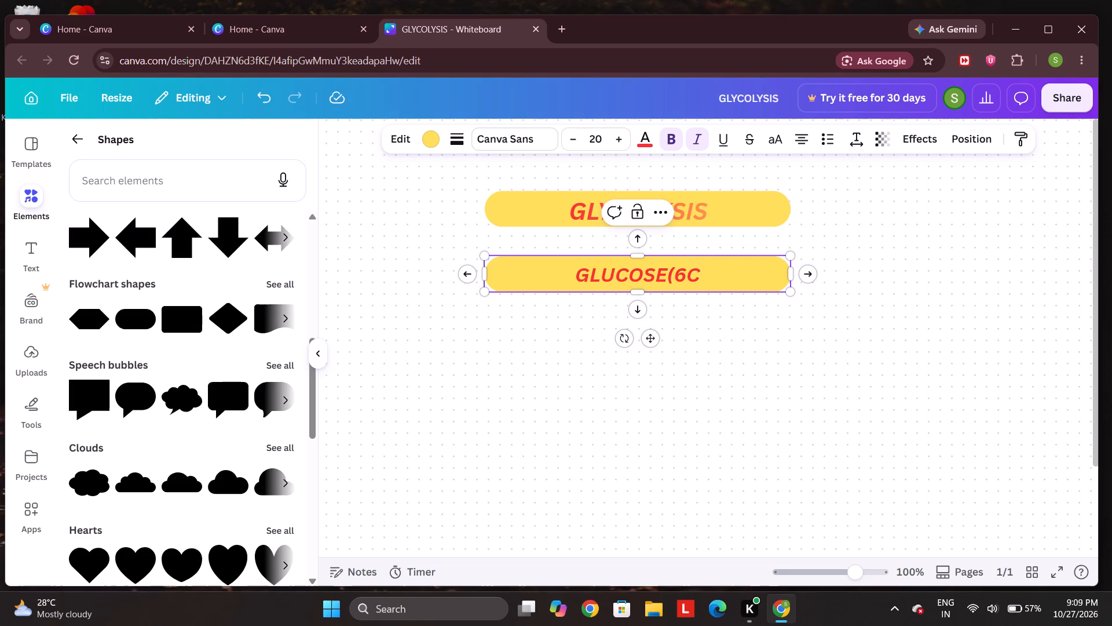
key("shift+parenright")
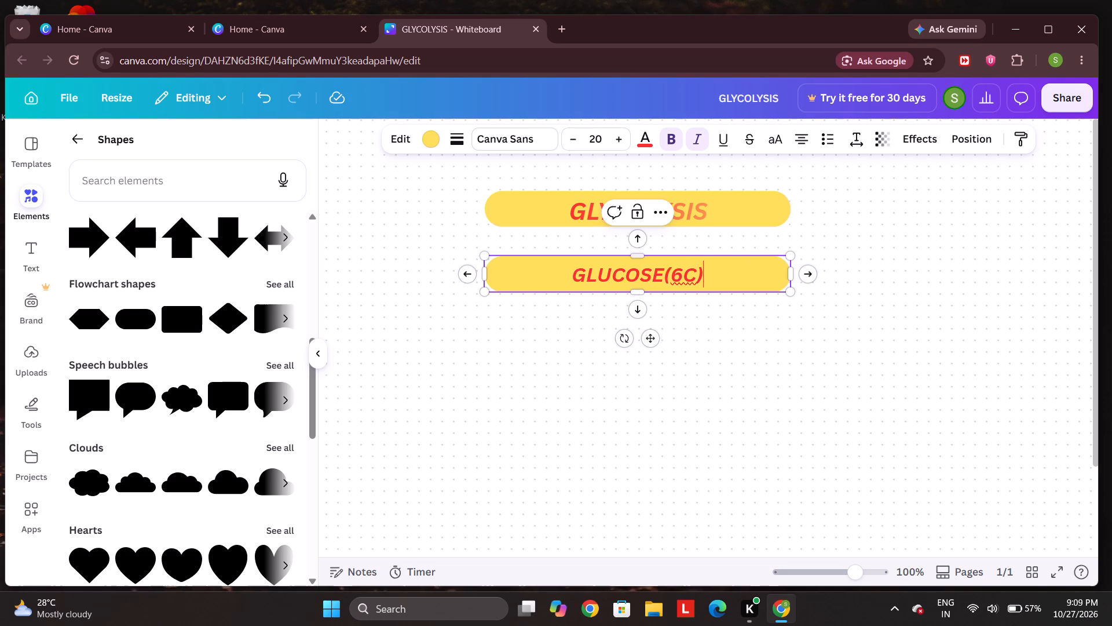
Colour only the (6C) part of the GLUCOSE(6C) label black.
left_click_drag(701, 276, 665, 276)
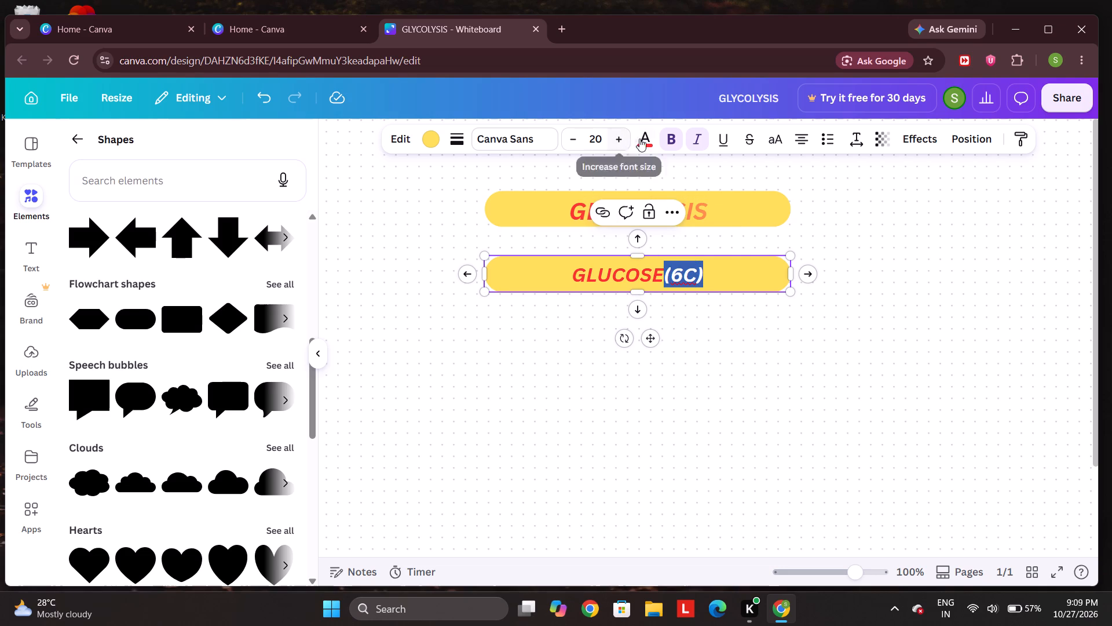
left_click(643, 139)
left_click(173, 246)
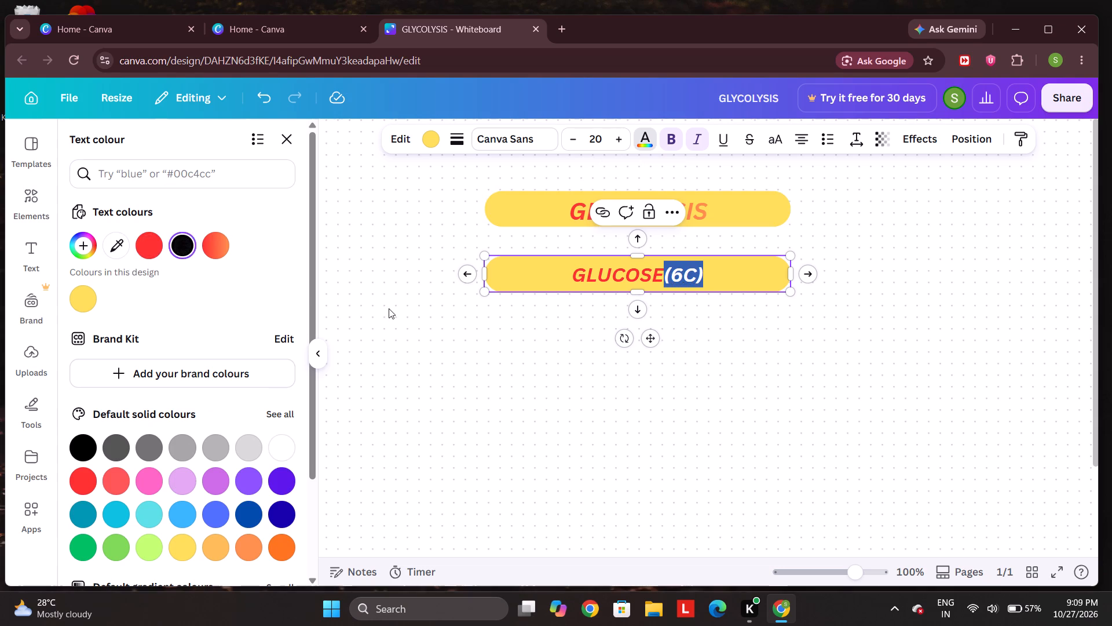
left_click(389, 308)
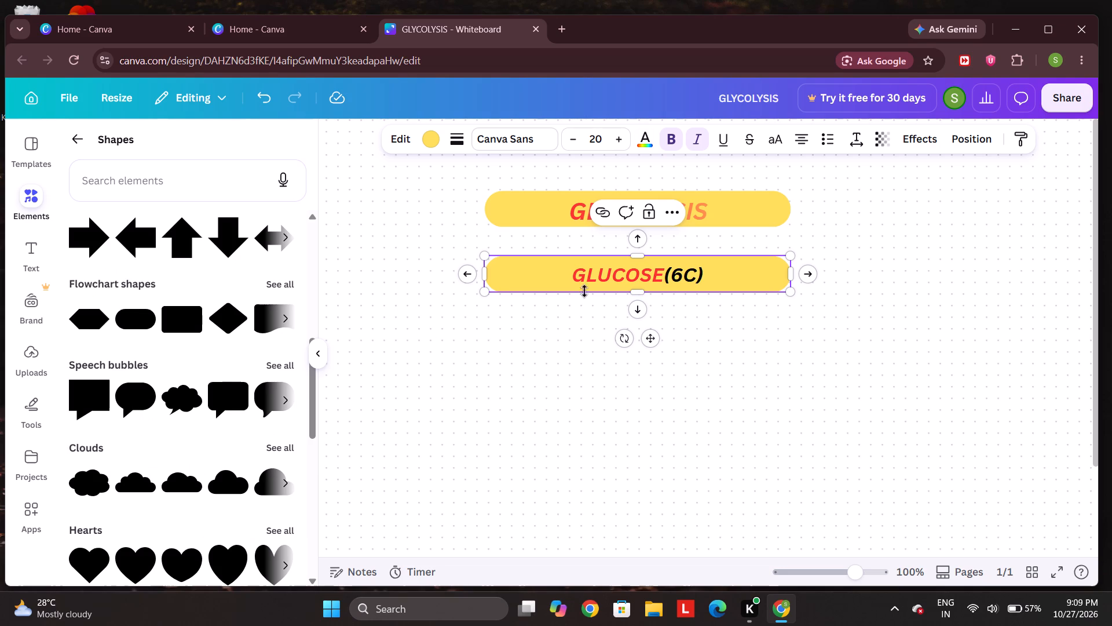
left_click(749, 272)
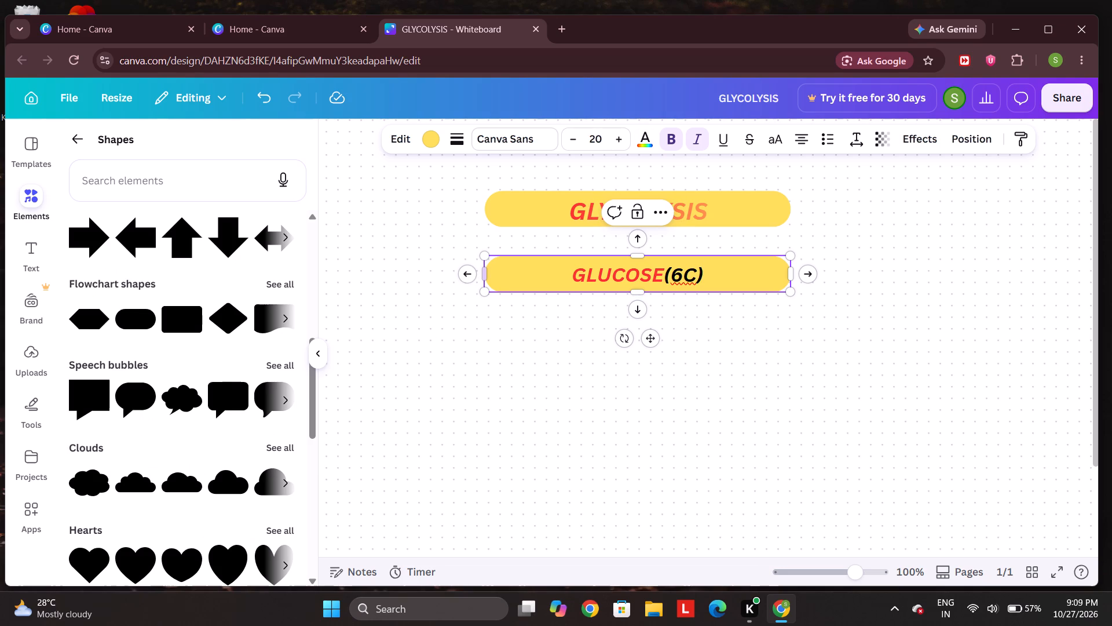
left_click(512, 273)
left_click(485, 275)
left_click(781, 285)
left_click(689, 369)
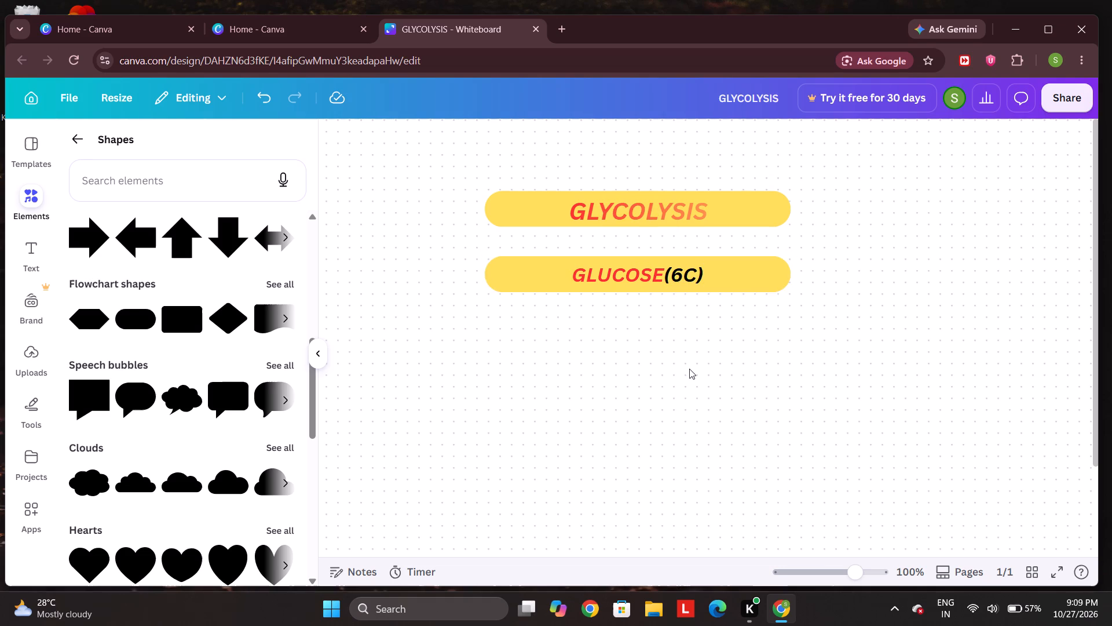
Duplicate the GLUCOSE(6C) box and place the copy centred beneath it with a slightly wider gap.
left_click(720, 280)
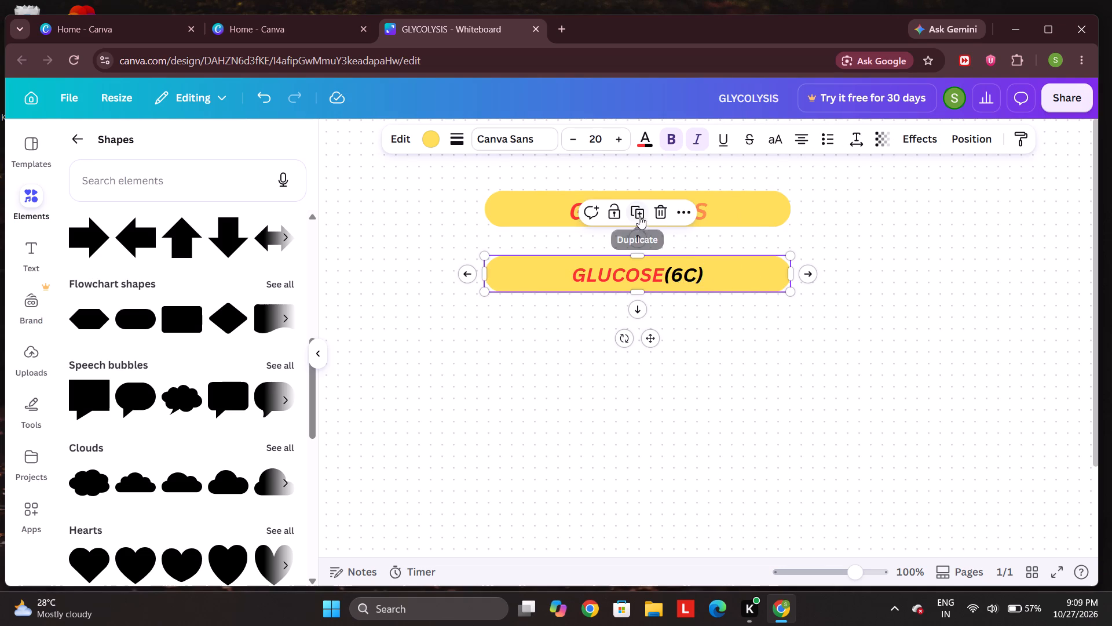
left_click(638, 213)
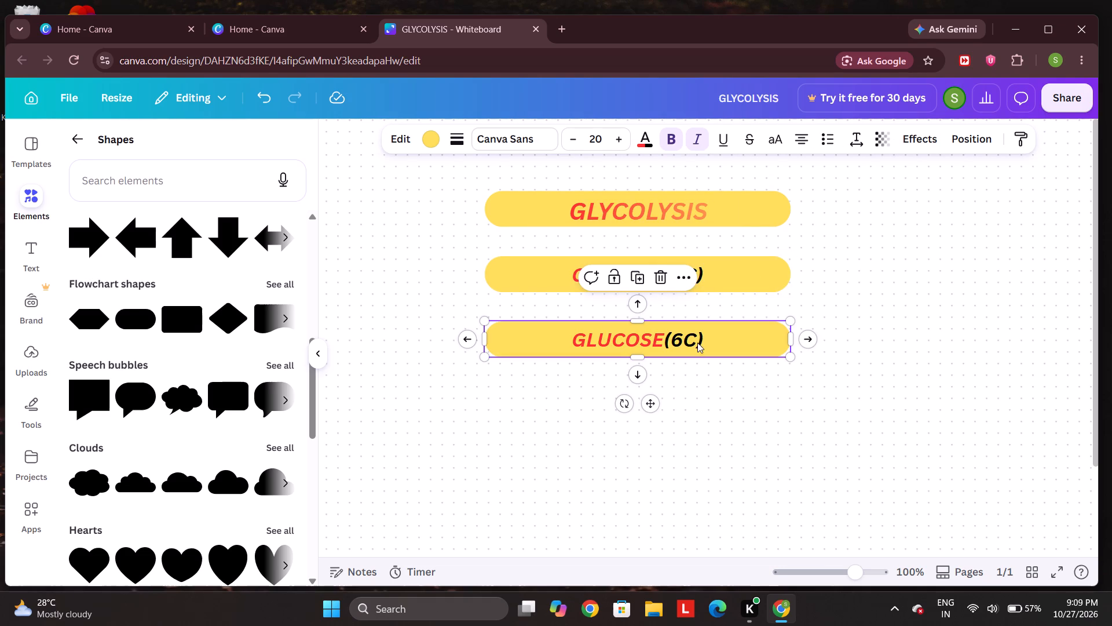
left_click_drag(644, 341, 641, 357)
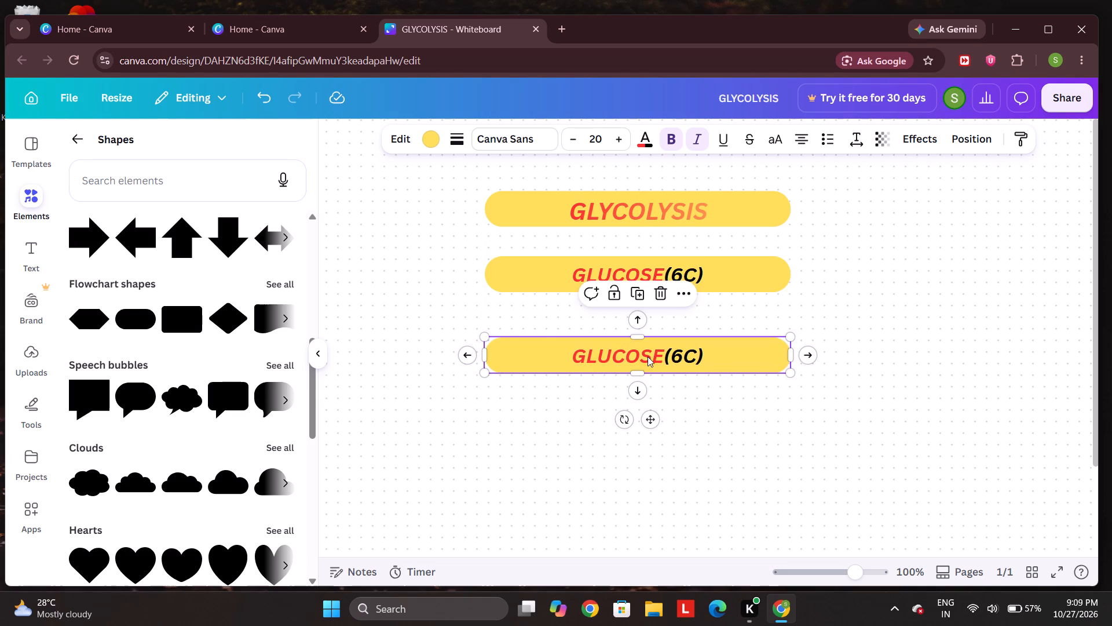
Insert "- 6 - PHOSPHATE" after GLUCOSE in the copied box so its label reads GLUCOSE- 6 - PHOSPHATE(6C).
left_click(661, 352)
double_click(663, 353)
left_click(663, 353)
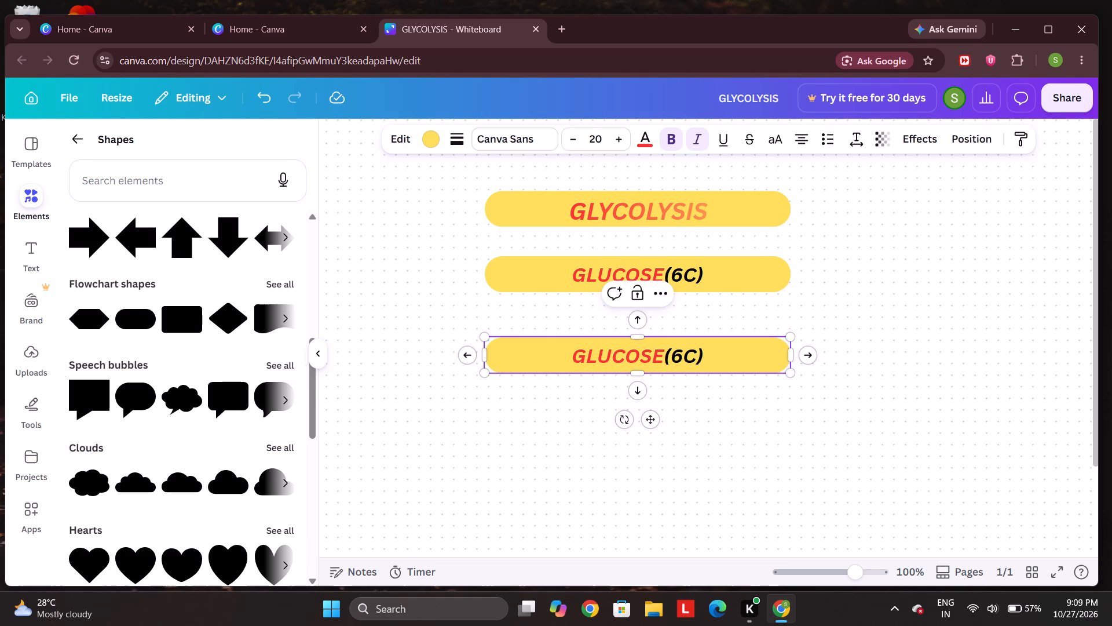
type("6")
key("space")
key("BackSpace")
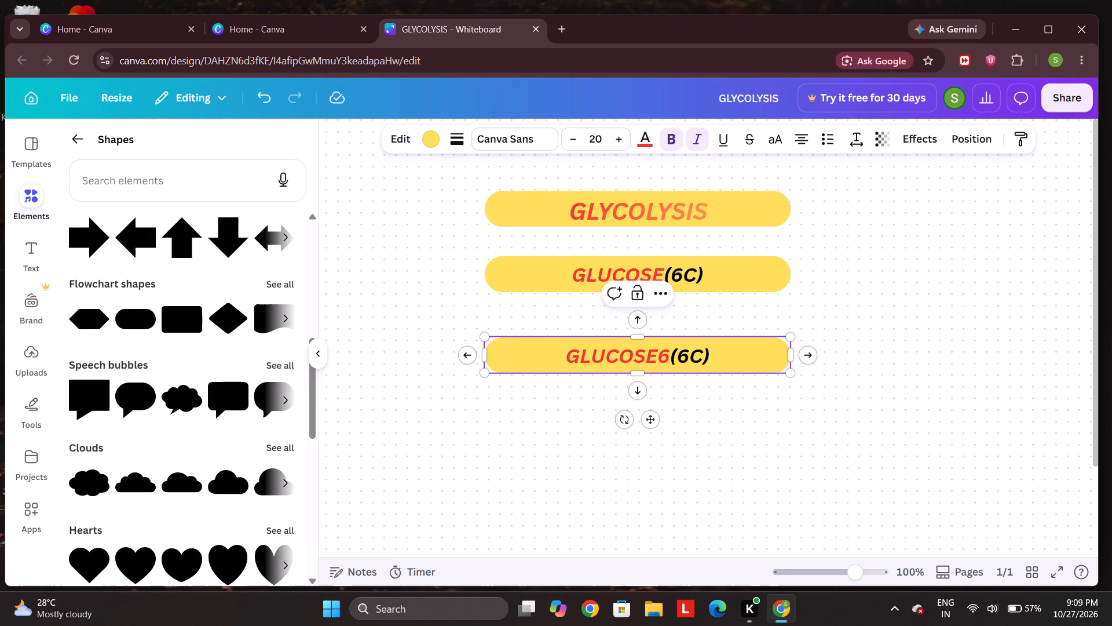
key("BackSpace")
type("-")
key("space")
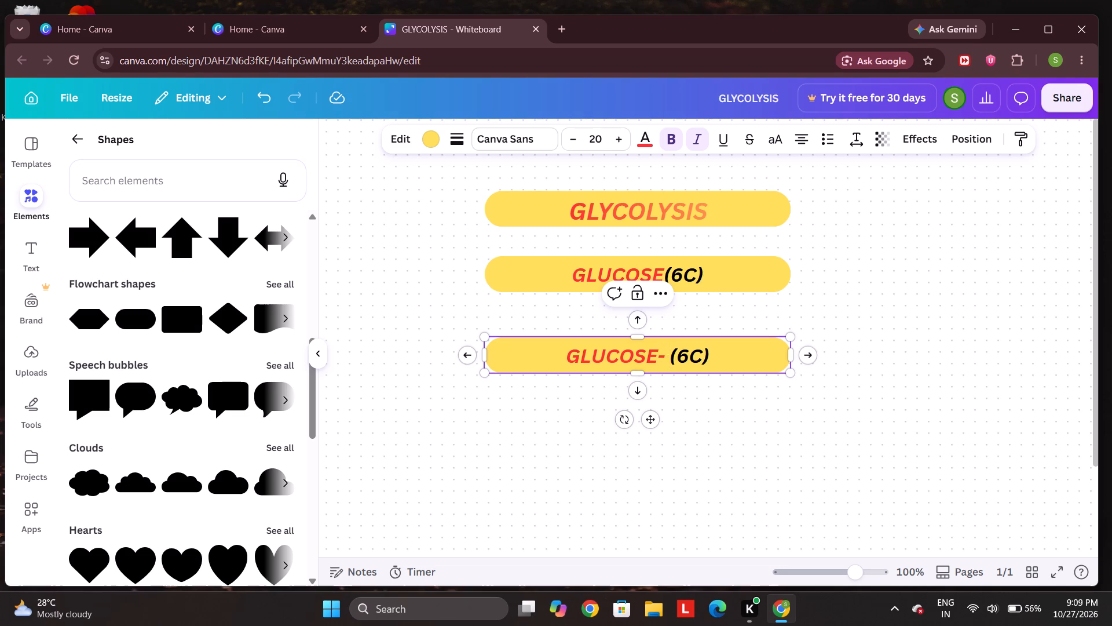
key("6")
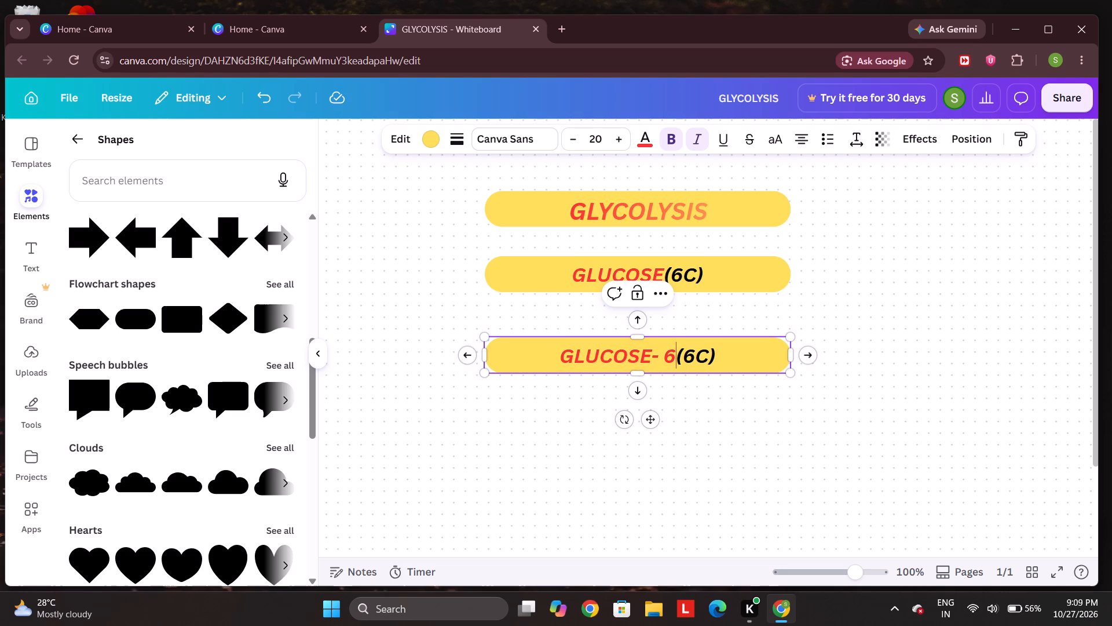
key("BackSpace")
type("6")
key("space")
key("BackSpace")
key("space")
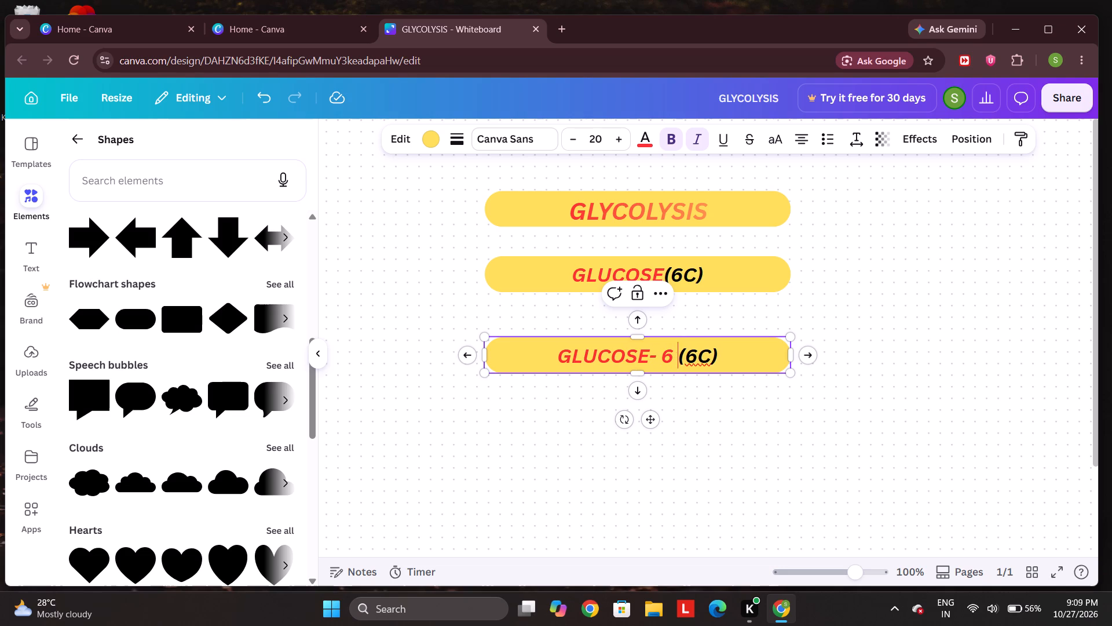
type("-")
key("space")
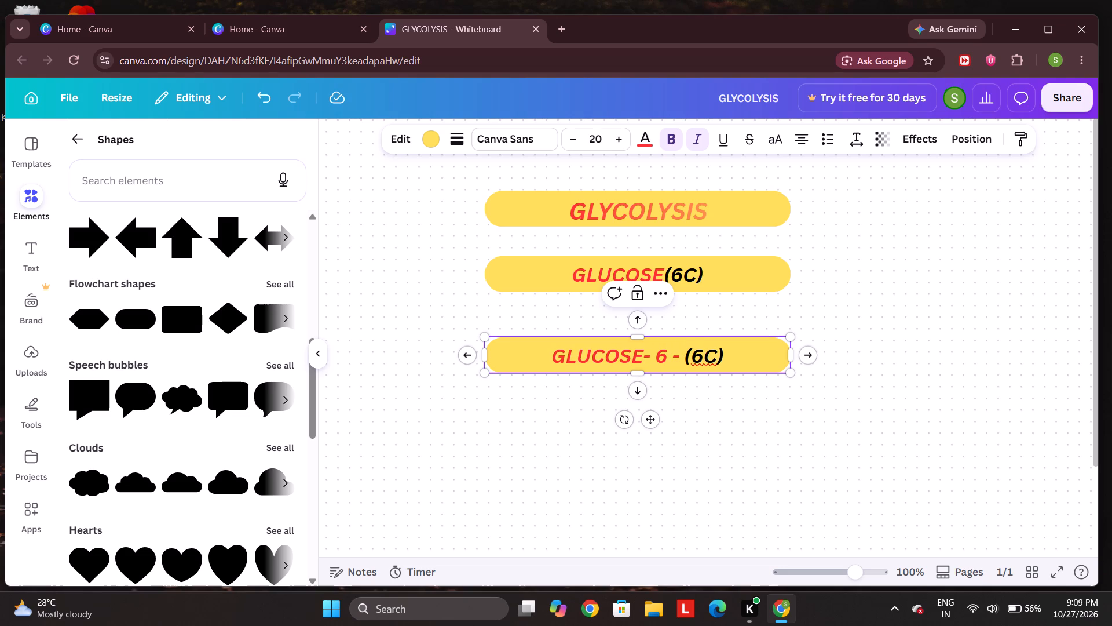
type("PHO")
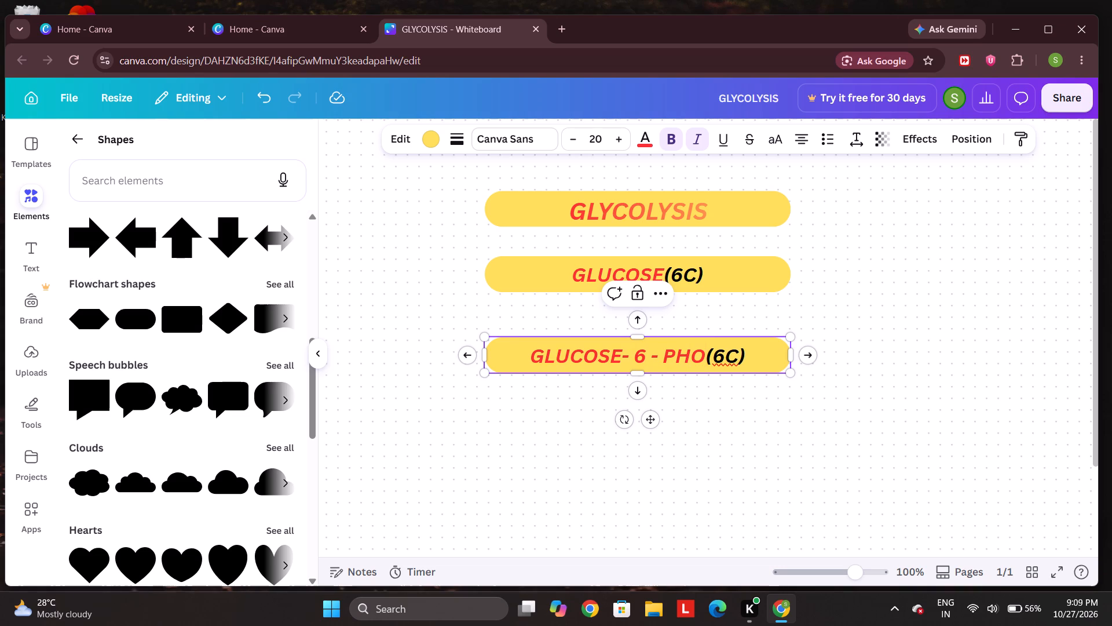
key("s")
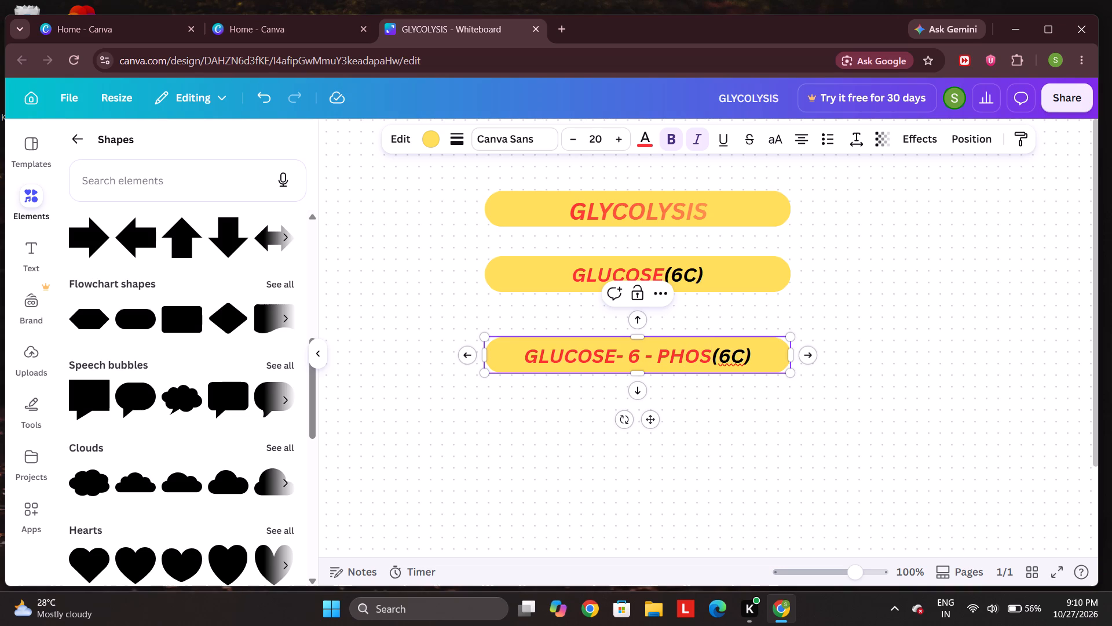
type("PHATE")
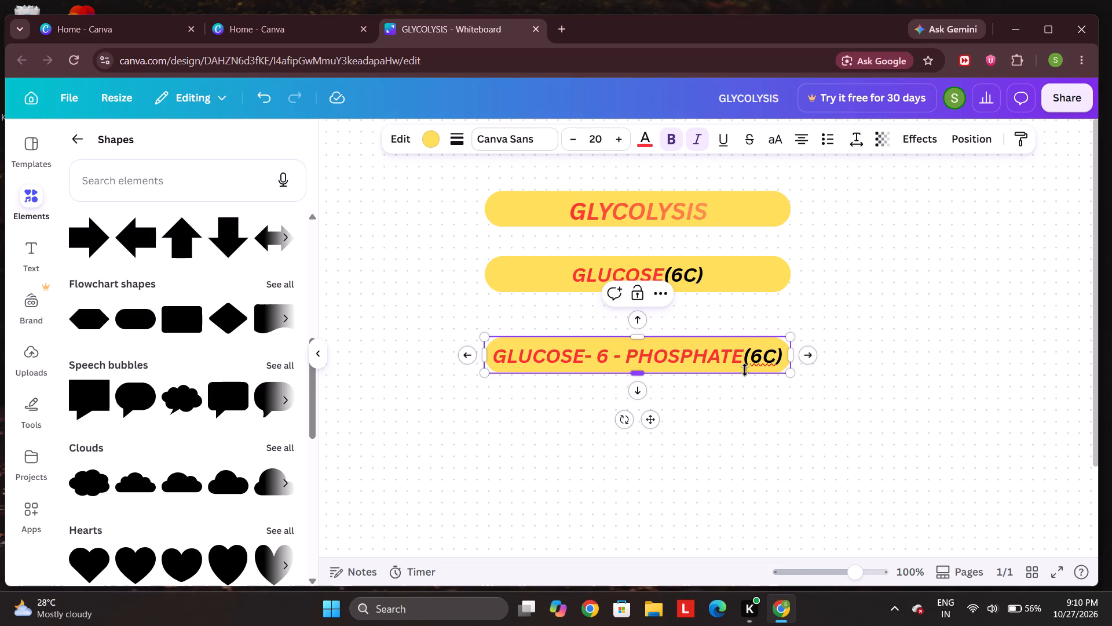
Duplicate the GLUCOSE- 6 - PHOSPHATE(6C) box and move the copy slightly further down, aligned beneath it.
left_click(658, 295)
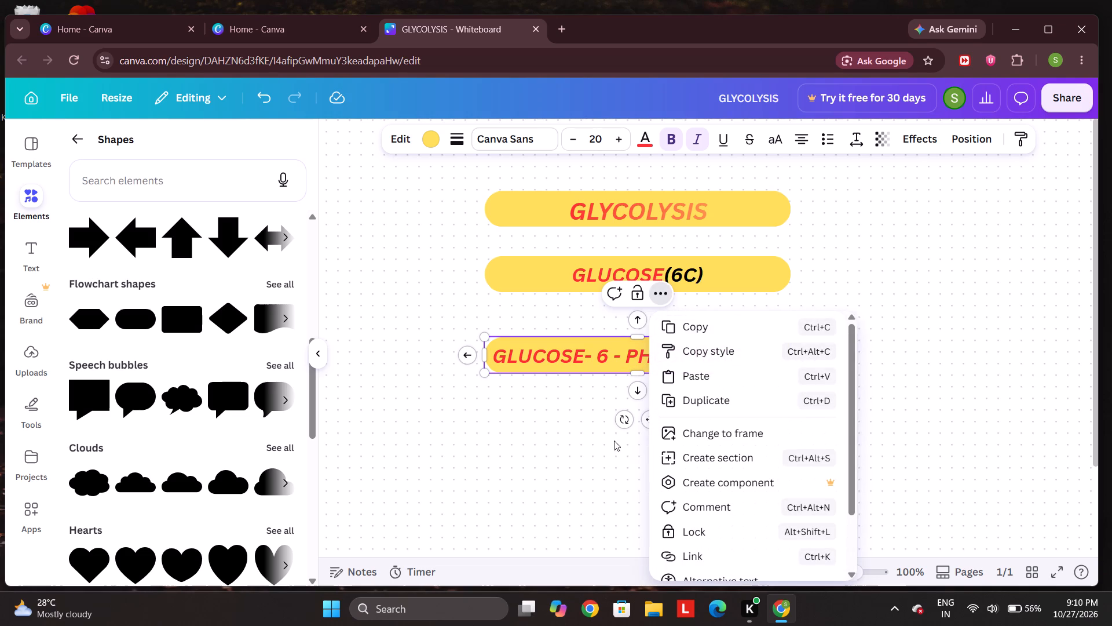
left_click(696, 407)
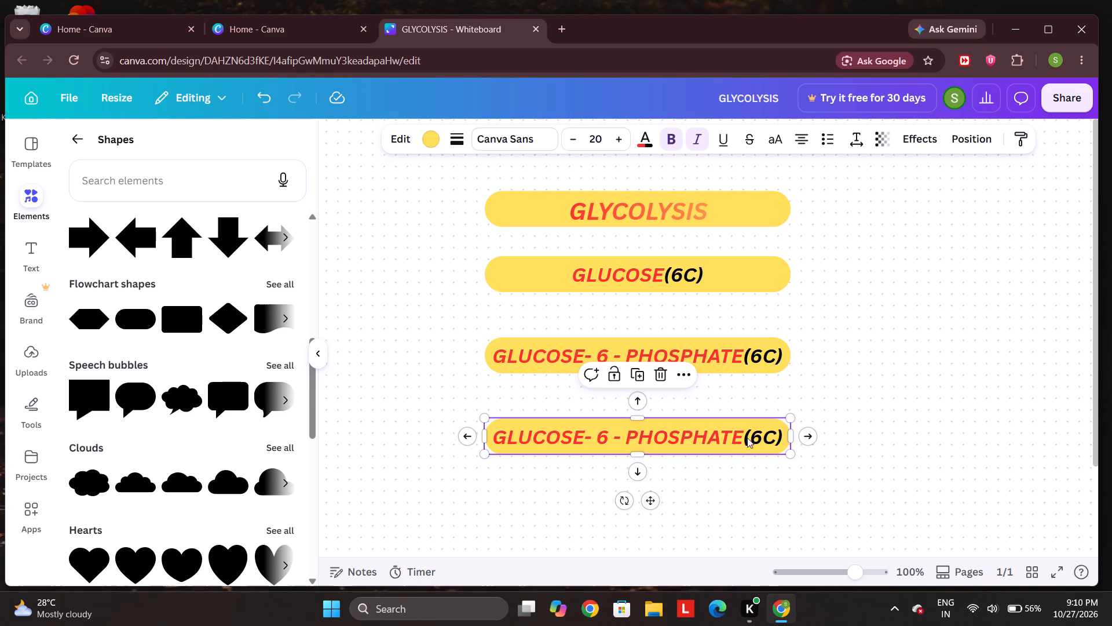
left_click(741, 435)
left_click_drag(631, 437, 631, 450)
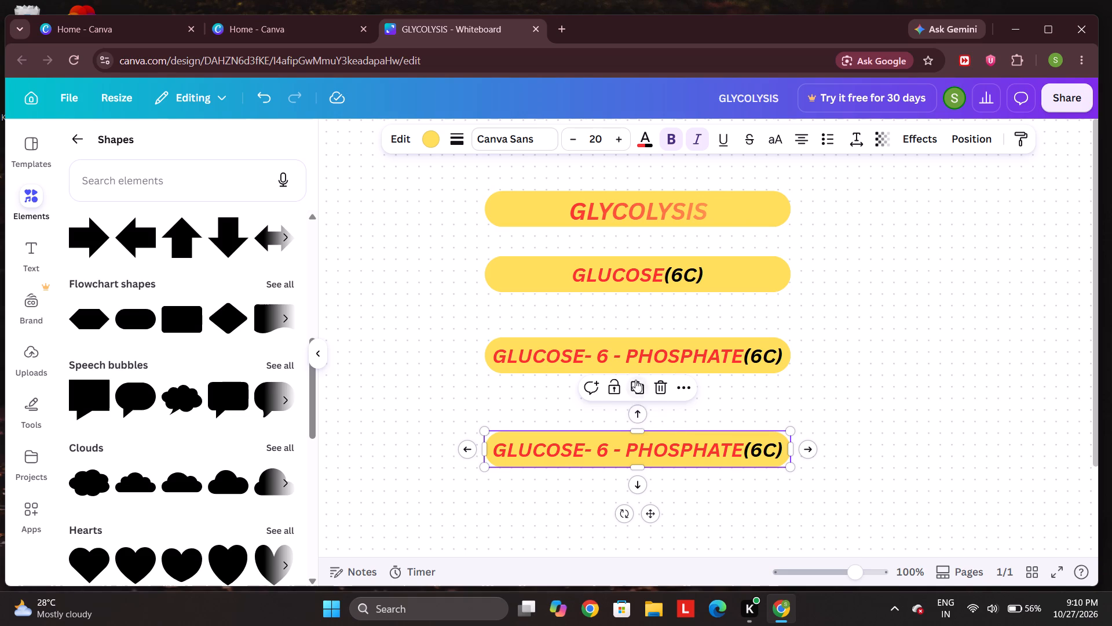
Replace GLUCOSE with FRUCTOSE in the lowest box's label and widen the box so FRUCTOSE - 6 - PHOSPHATE(6C) fits on one line.
left_click(742, 447)
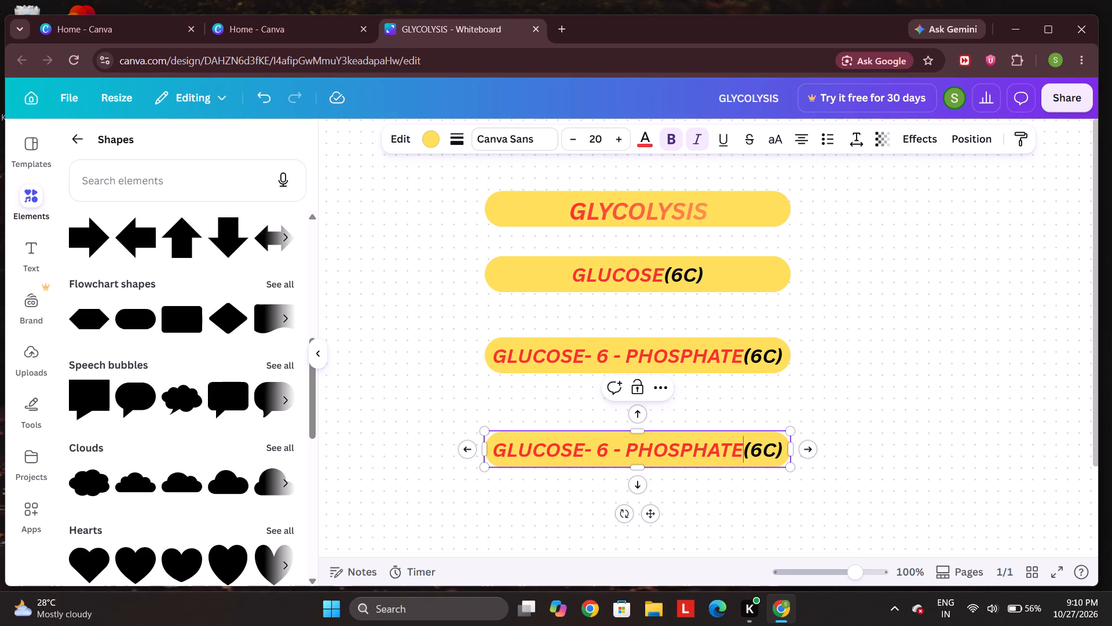
left_click(581, 450)
key("BackSpace")
key("BackSpace")
key("BackSpace")
key("BackSpace")
key("BackSpace")
key("BackSpace")
key("BackSpace")
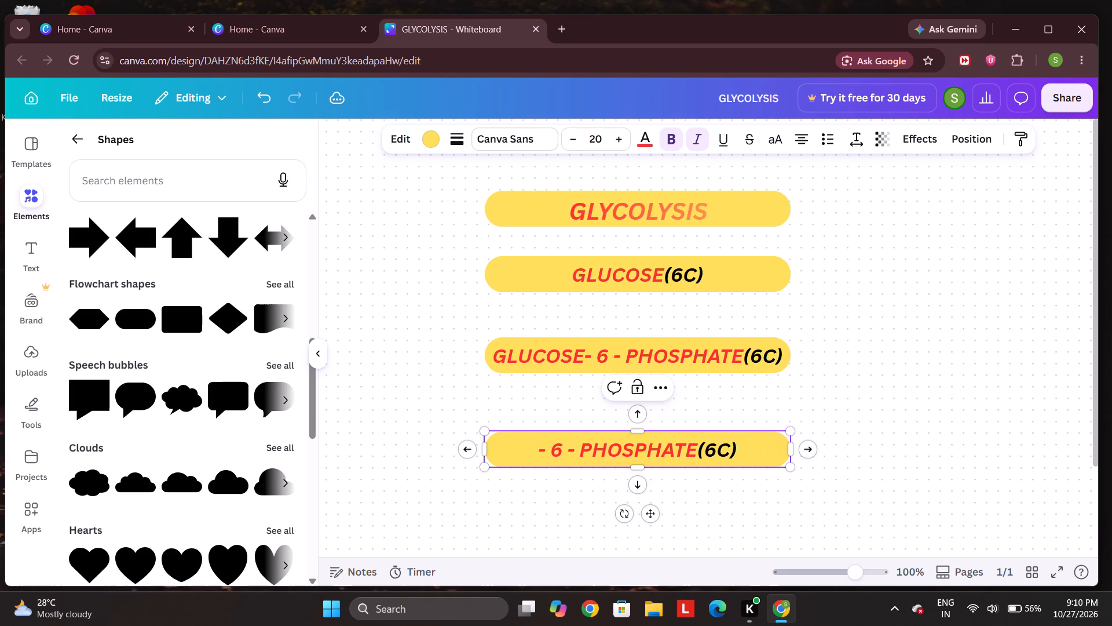
type("FRUCTOSE")
key("space")
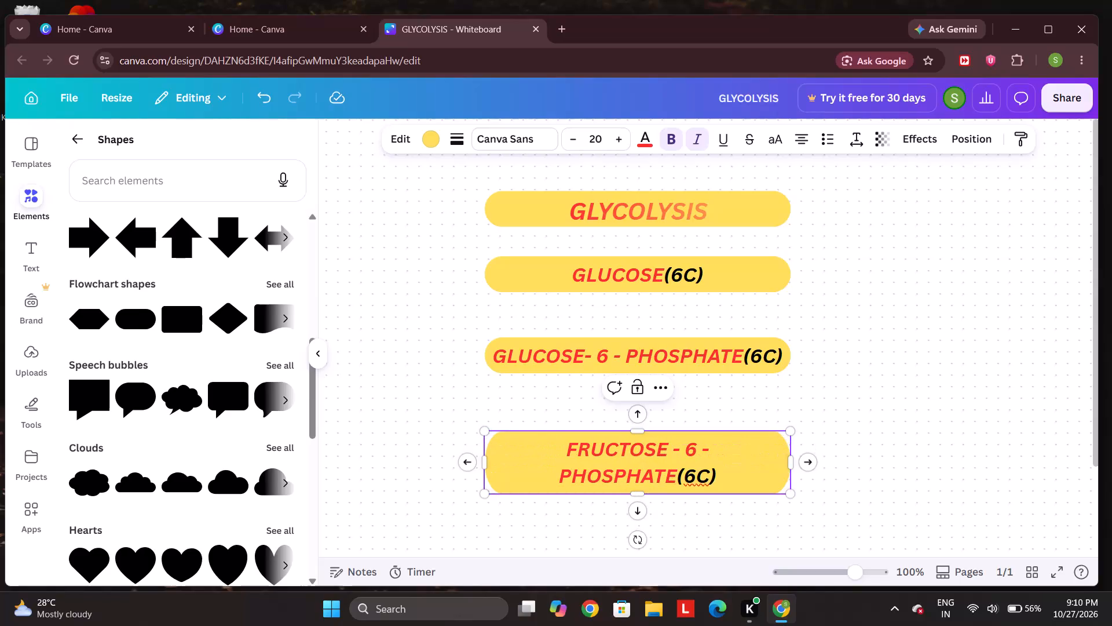
left_click_drag(790, 463, 811, 461)
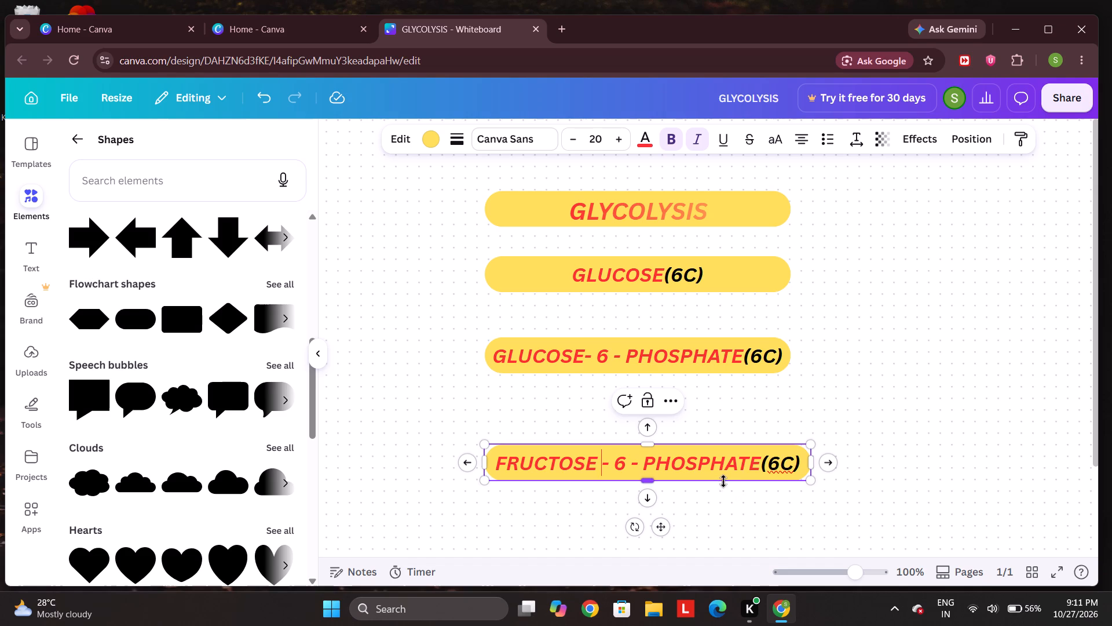
Duplicate the FRUCTOSE - 6 - PHOSPHATE(6C) box beneath the original.
left_click(709, 475)
left_click(665, 402)
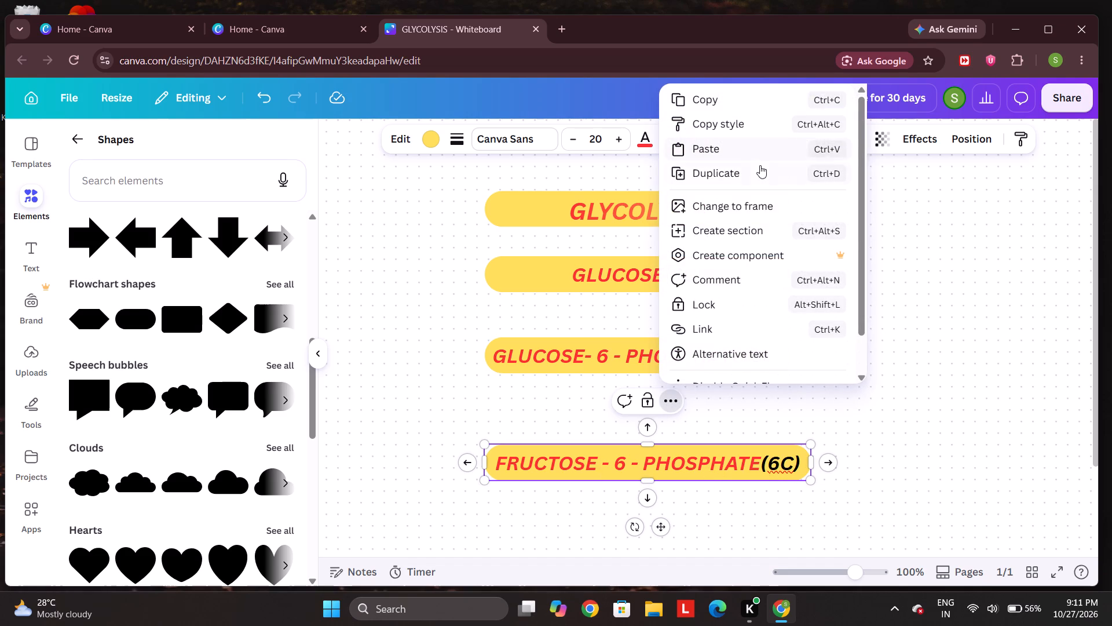
left_click(760, 165)
Edit the copied box's label to read FRUCTOSE -1,6 - BISPHOSPHATE(6C) and widen the box so it fits on one line.
scroll(1091, 231, "down", 1)
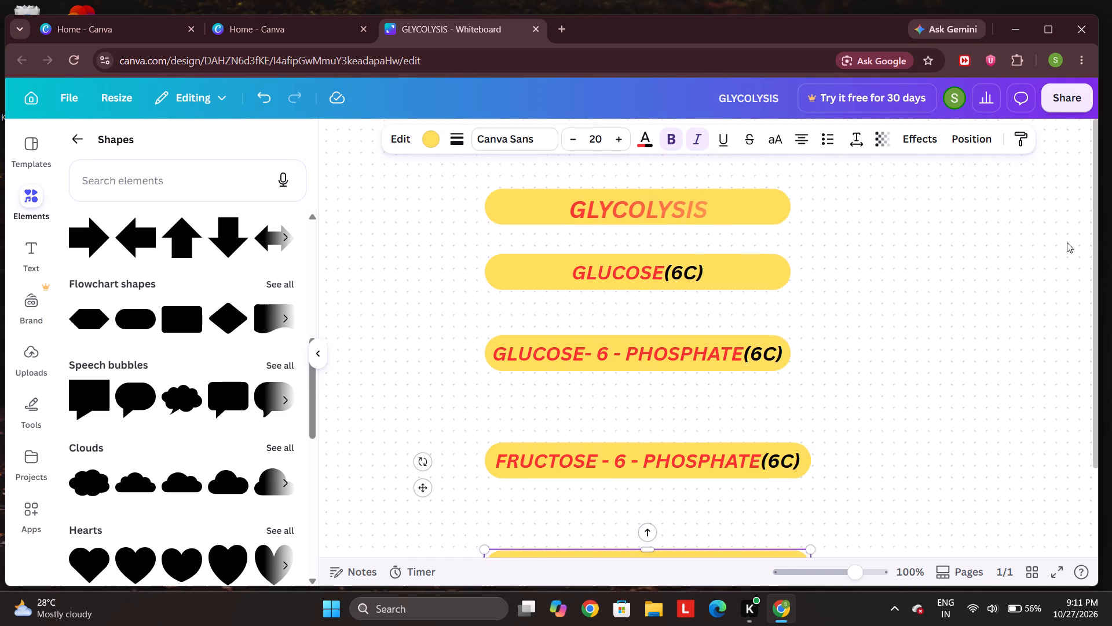
scroll(1067, 242, "down", 1)
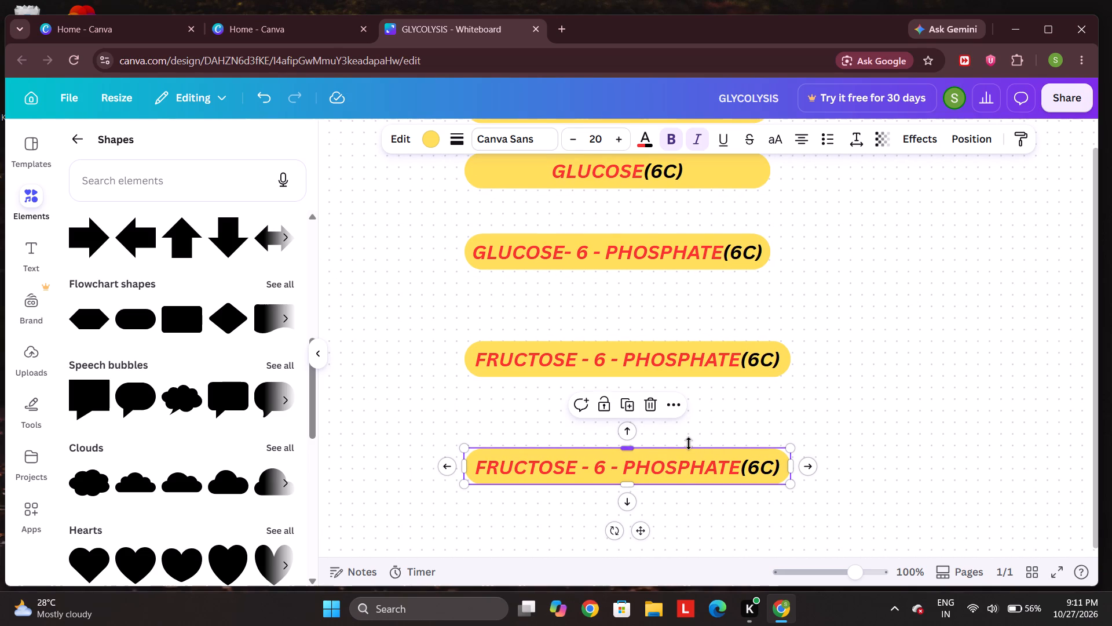
left_click(592, 469)
left_click(590, 465)
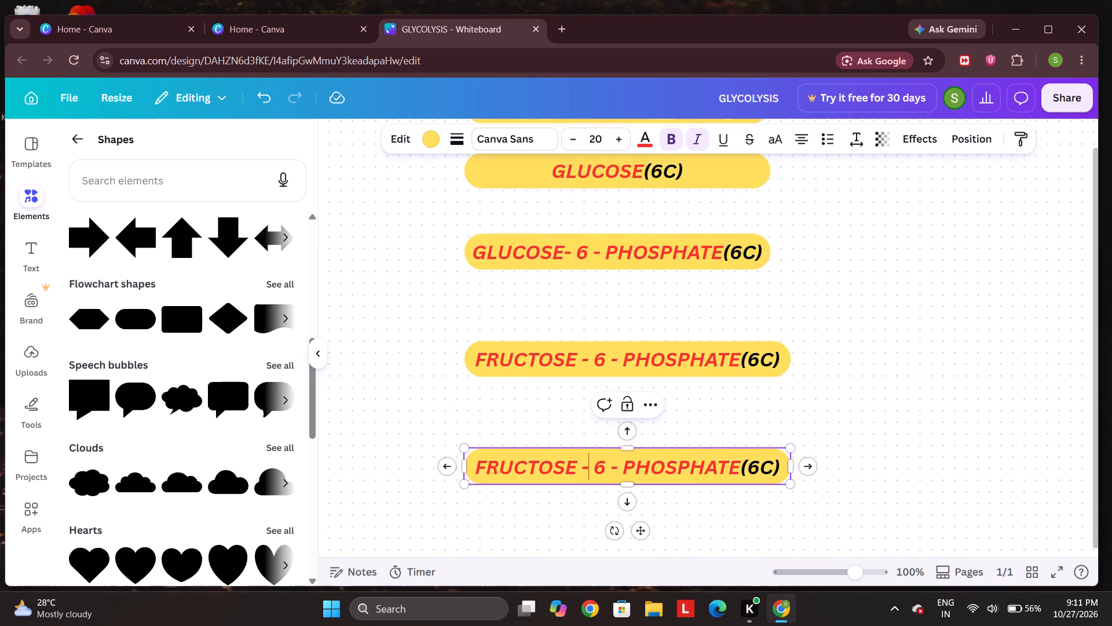
key("1")
key("comma")
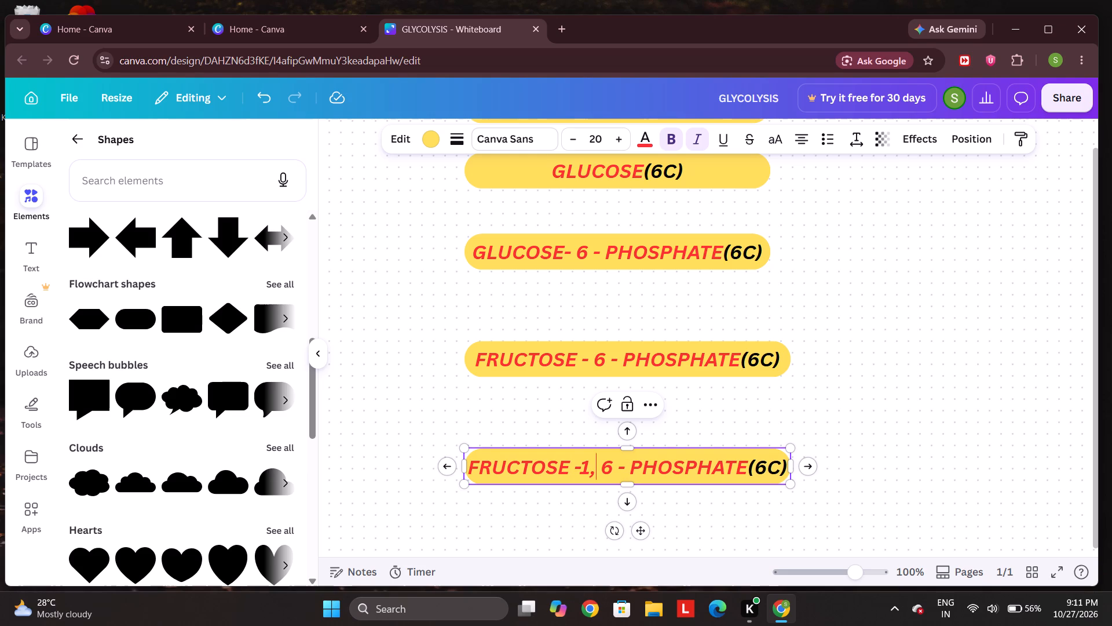
left_click(599, 468)
key("BackSpace")
left_click(631, 463)
type("BIS")
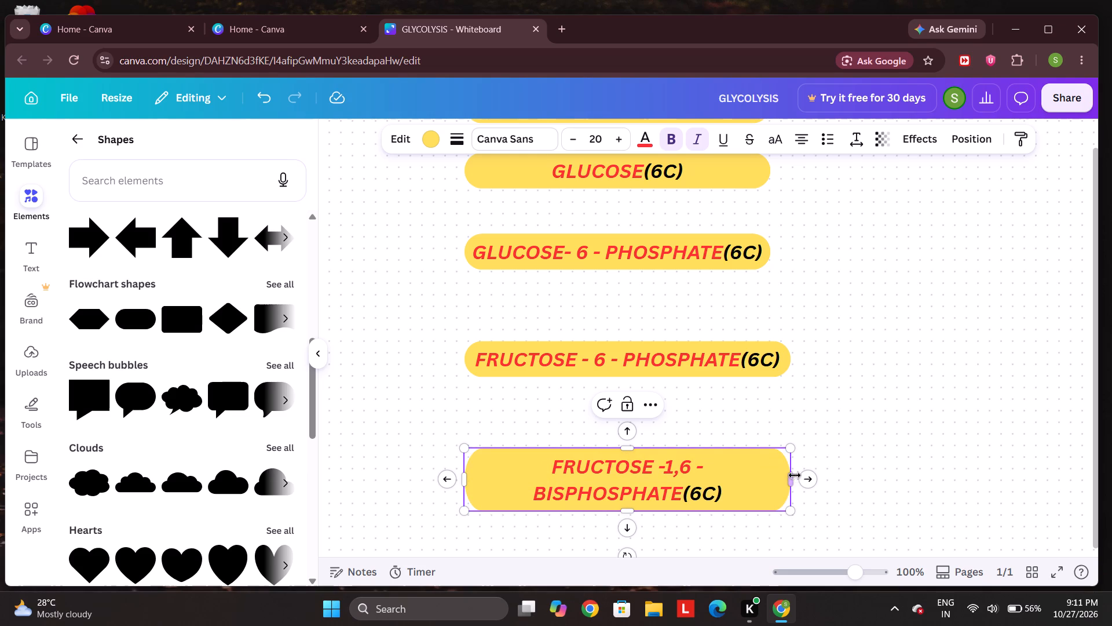
left_click_drag(793, 478, 831, 470)
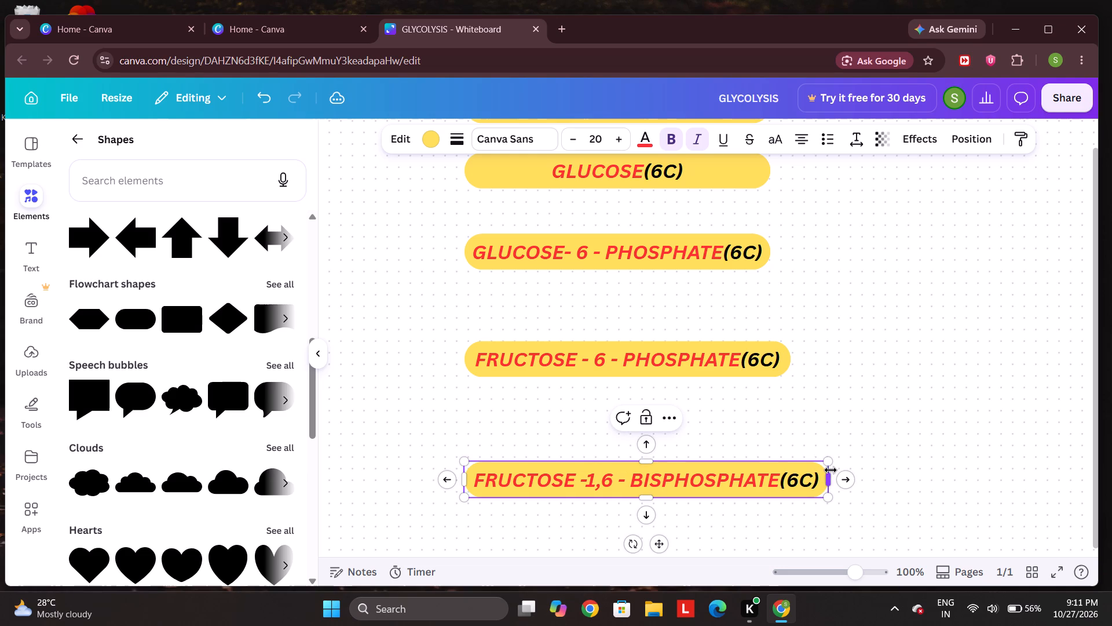
Move the FRUCTOSE -1,6 - BISPHOSPHATE(6C) box to centre it under the GLUCOSE boxes, matching the 98 gap between the boxes above.
left_click_drag(686, 486, 671, 477)
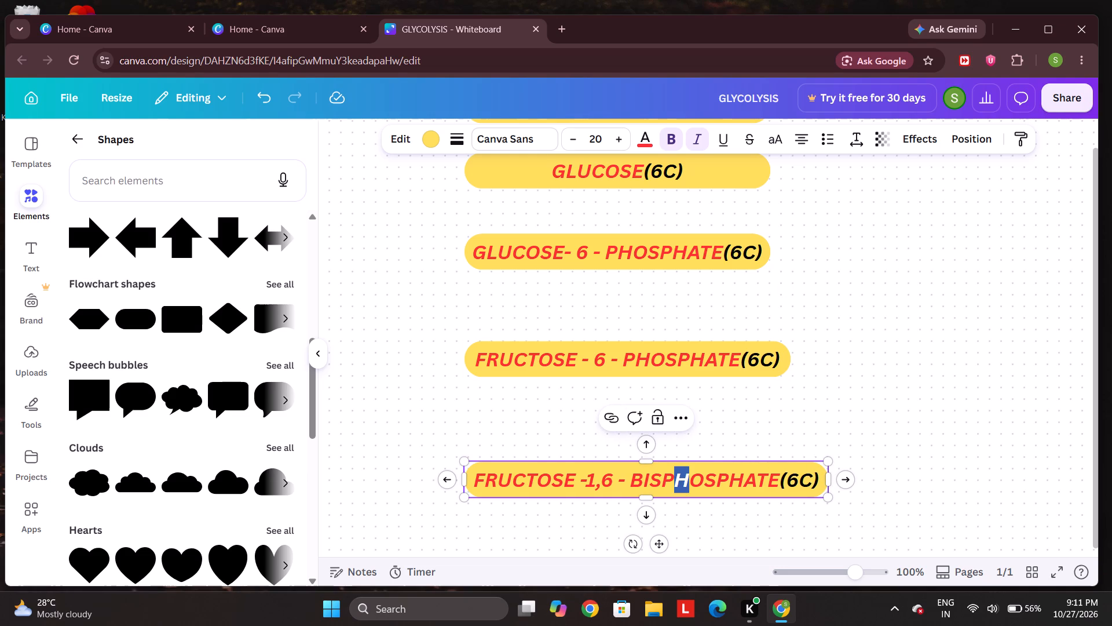
left_click(539, 523)
left_click_drag(580, 485, 567, 475)
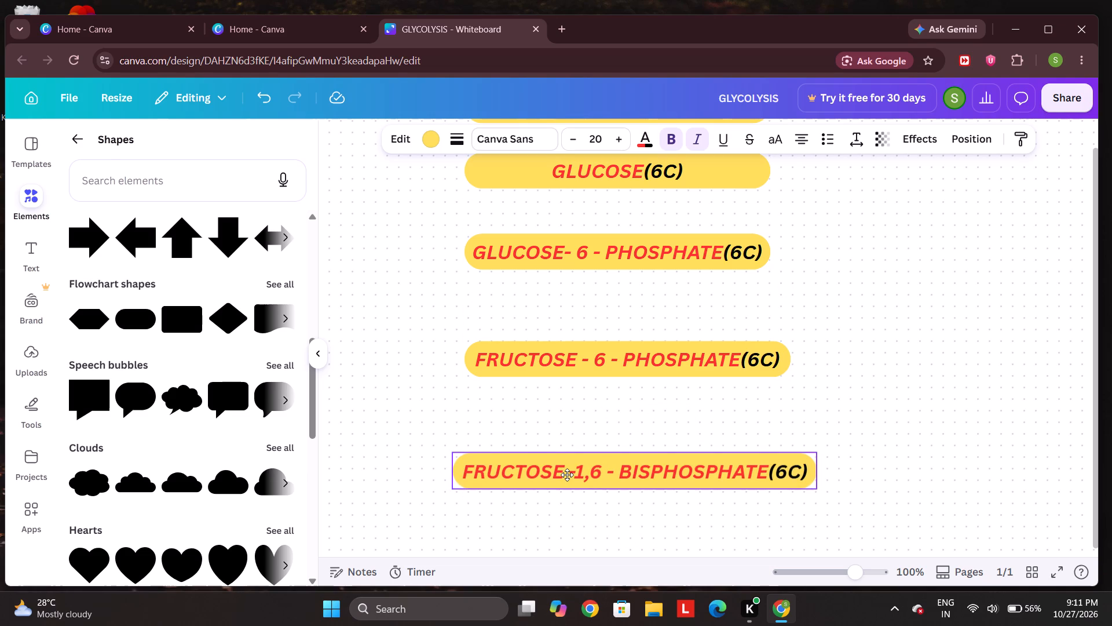
left_click_drag(567, 475, 558, 474)
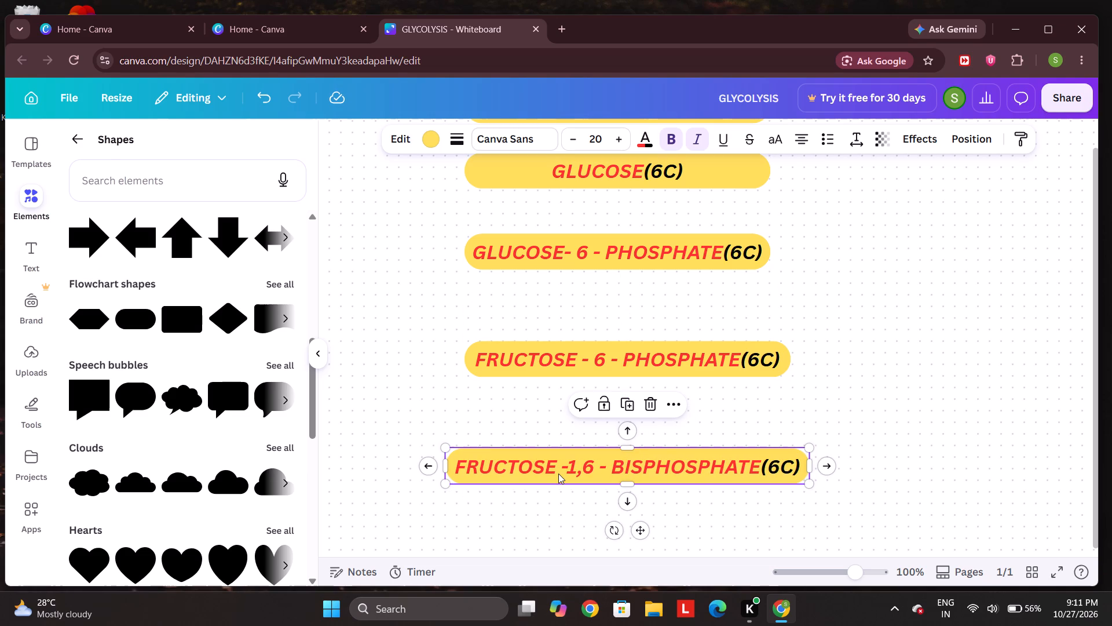
left_click_drag(558, 474, 549, 475)
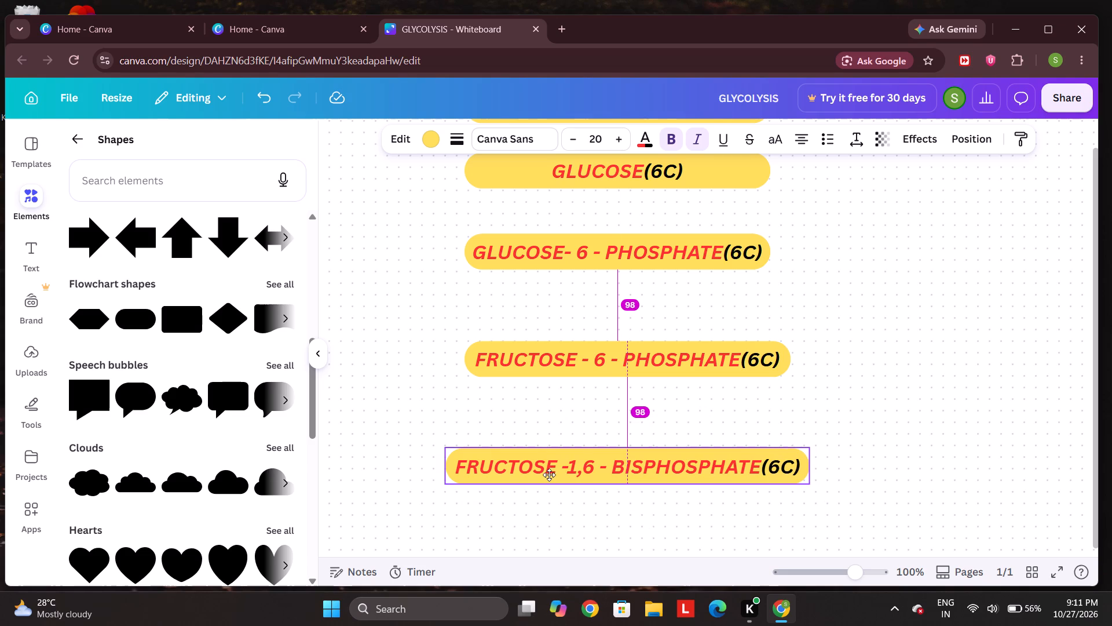
left_click_drag(549, 475, 544, 476)
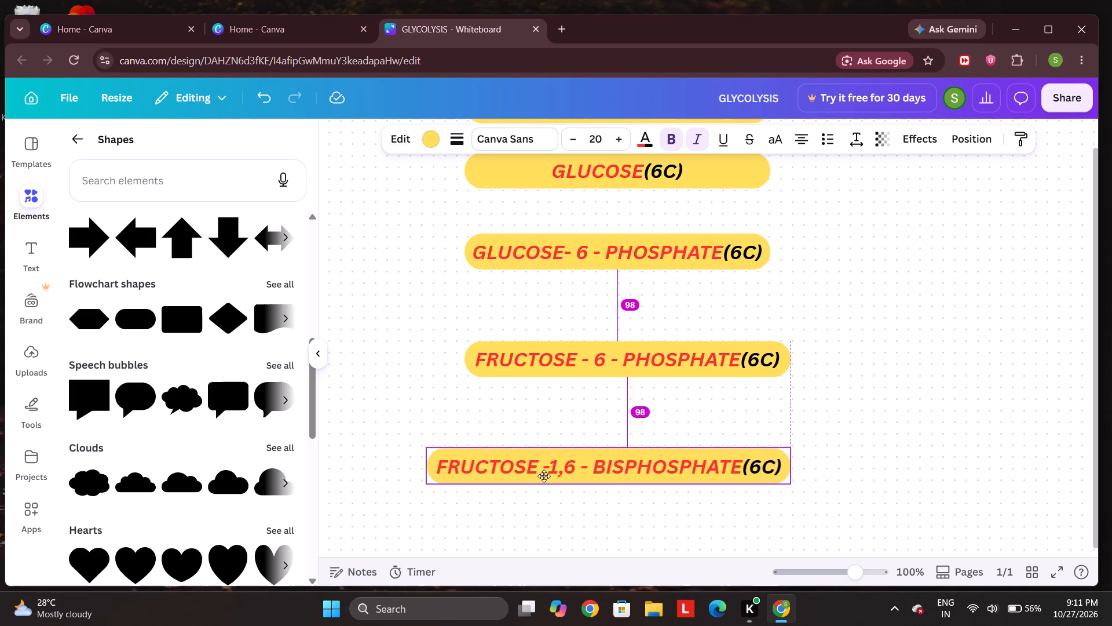
left_click_drag(544, 476, 550, 476)
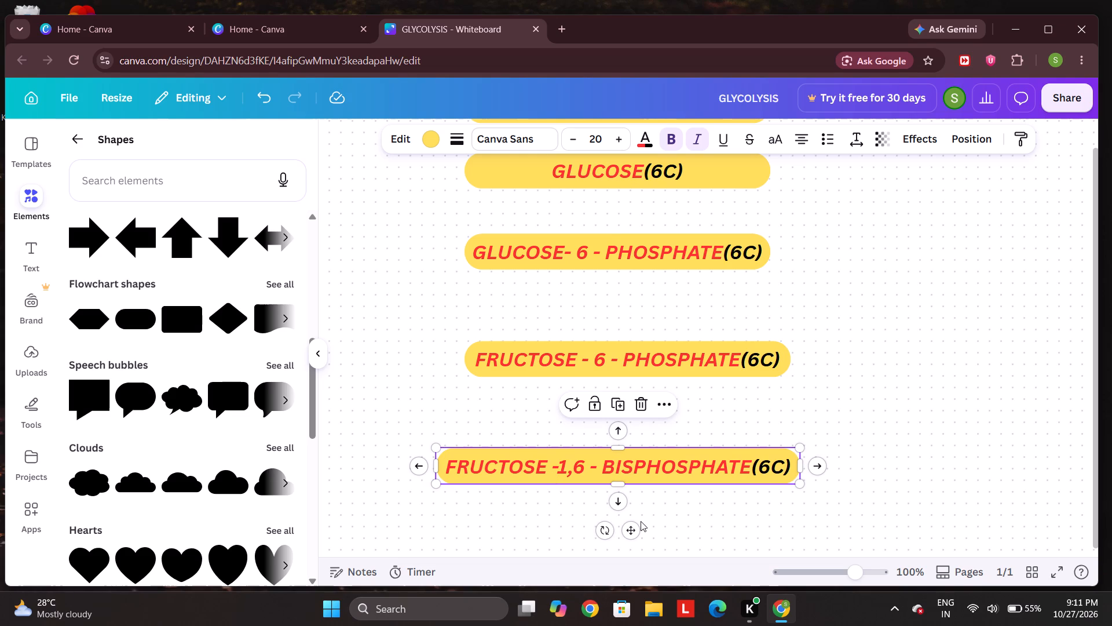
Add a downward block arrow below the FRUCTOSE -1,6 - BISPHOSPHATE(6C) box and rotate it about 34° so it points down-left.
scroll(834, 311, "down", 1)
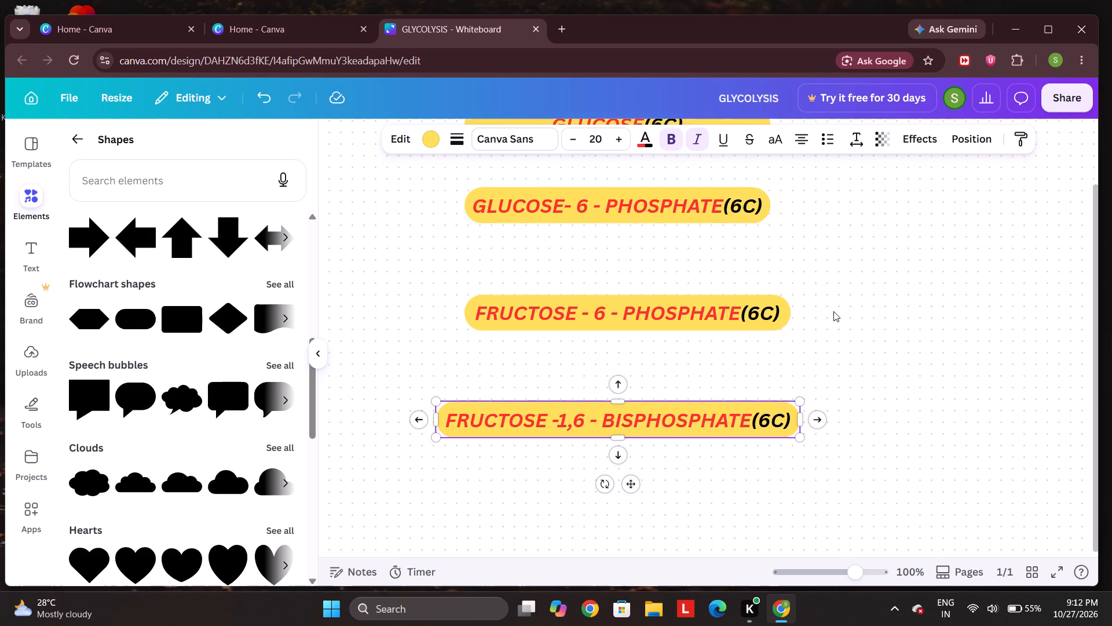
scroll(833, 311, "down", 2)
scroll(600, 398, "down", 1)
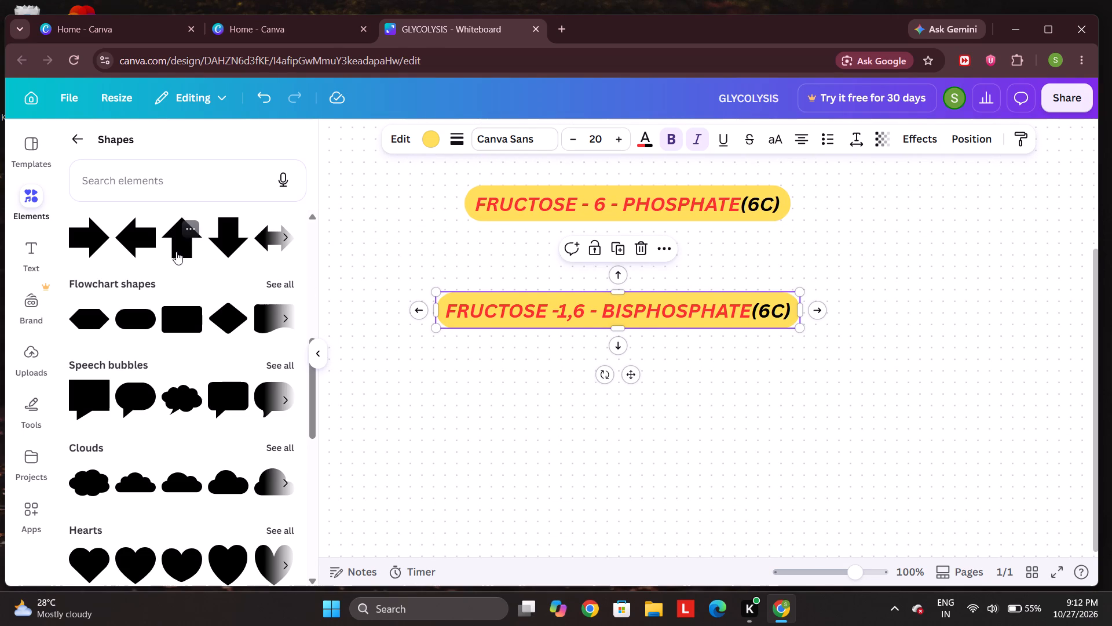
left_click(228, 247)
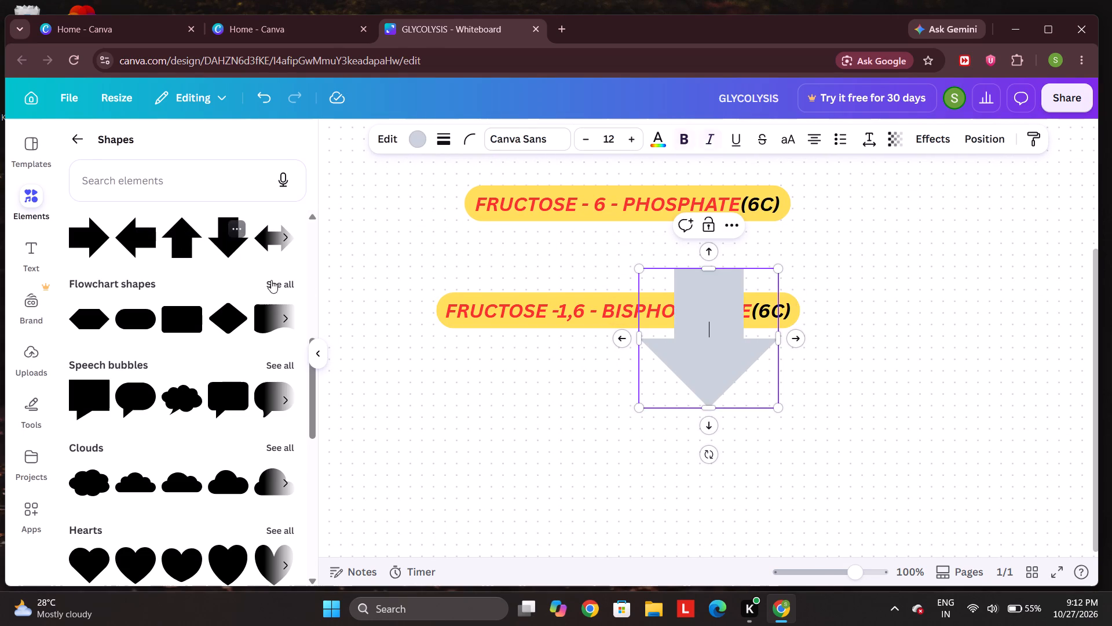
left_click_drag(719, 350, 602, 419)
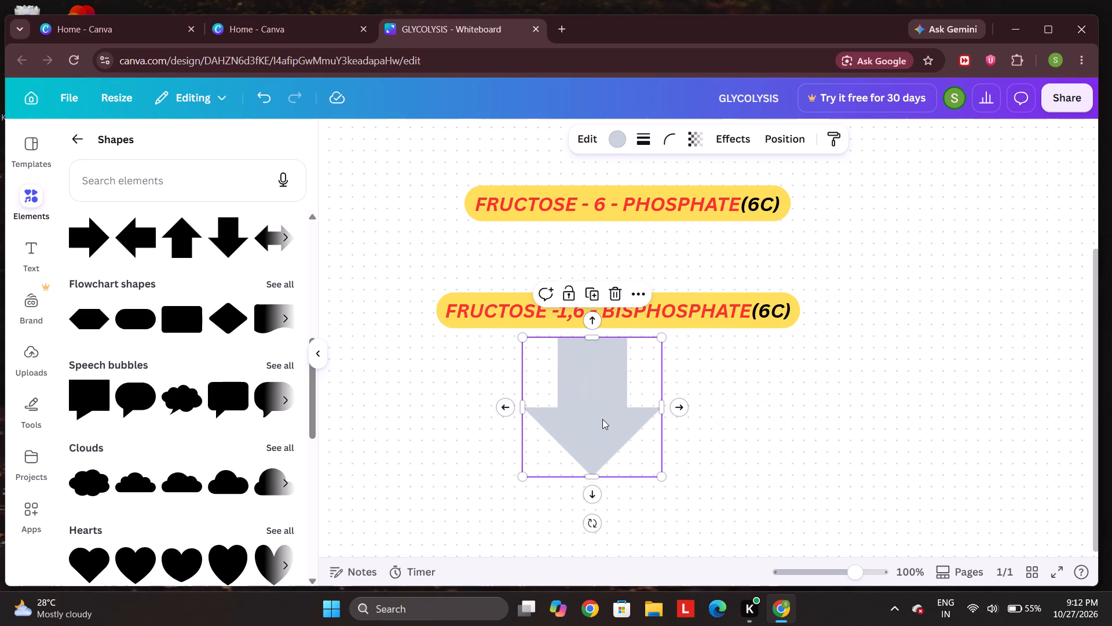
left_click_drag(594, 523, 521, 498)
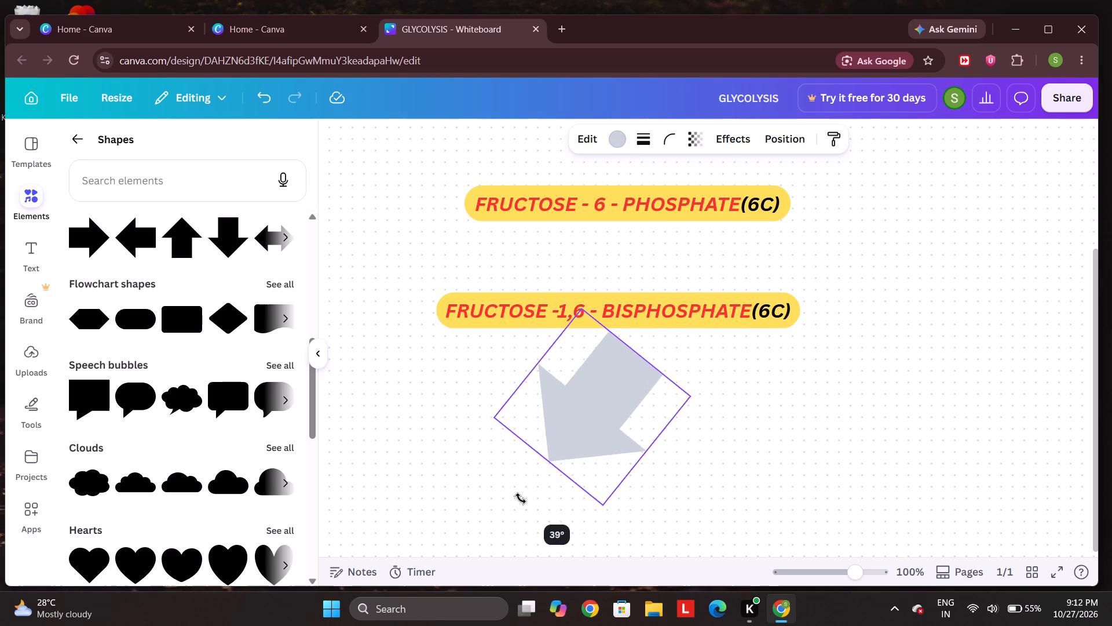
left_click_drag(521, 498, 531, 502)
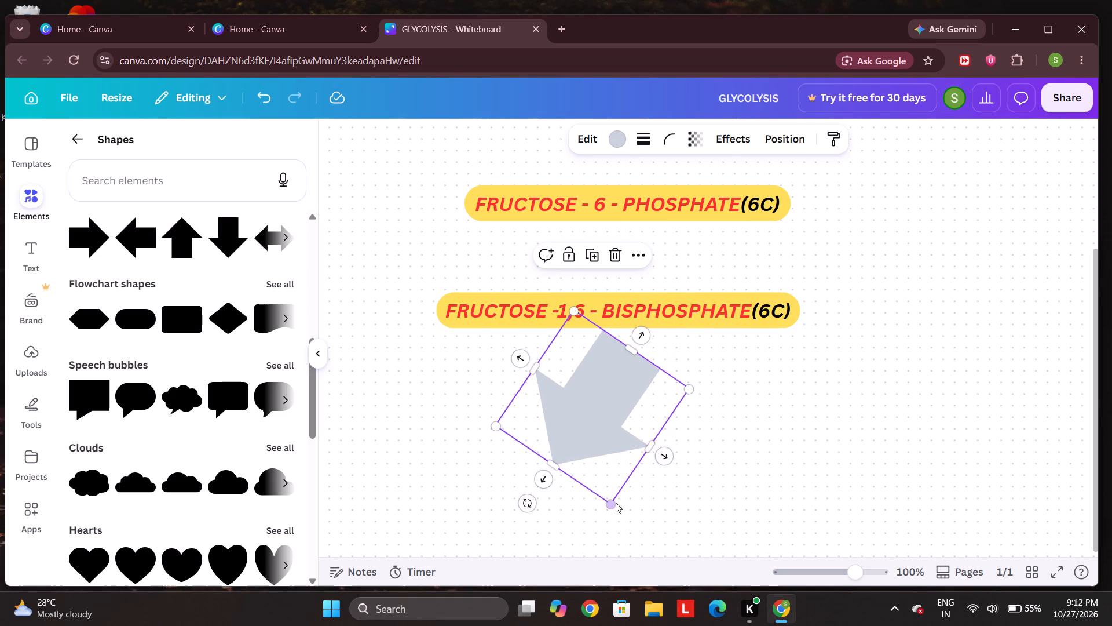
Shrink the arrow to about 64 by 84 px and place it under the left end of the FRUCTOSE -1,6 - BISPHOSPHATE(6C) box.
left_click_drag(612, 500, 569, 396)
left_click_drag(600, 373, 584, 367)
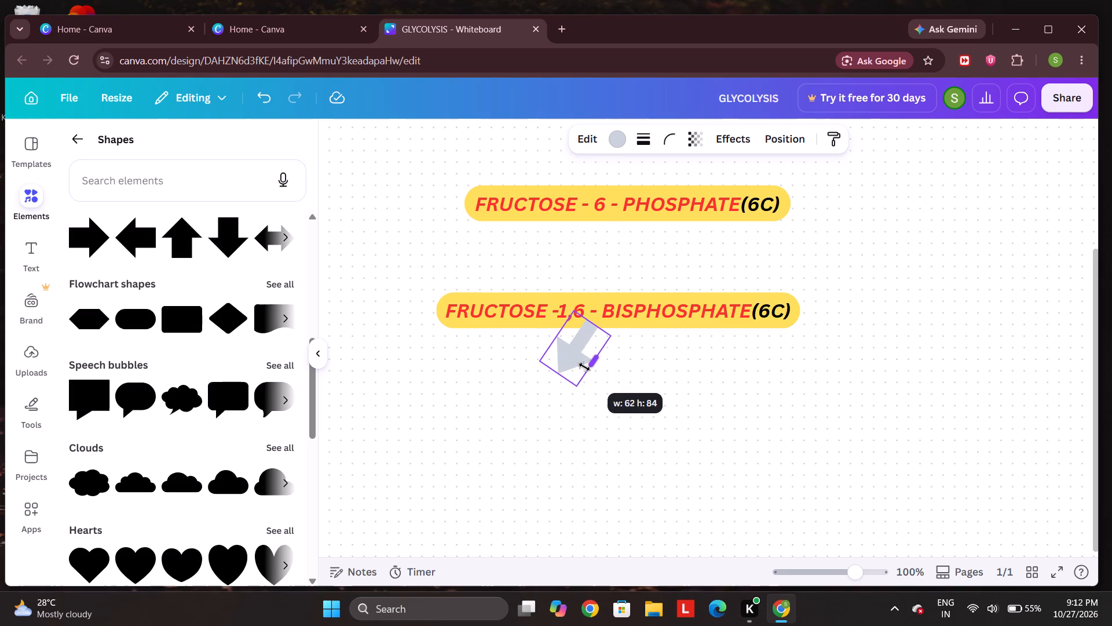
left_click_drag(584, 367, 586, 369)
left_click_drag(580, 365, 540, 378)
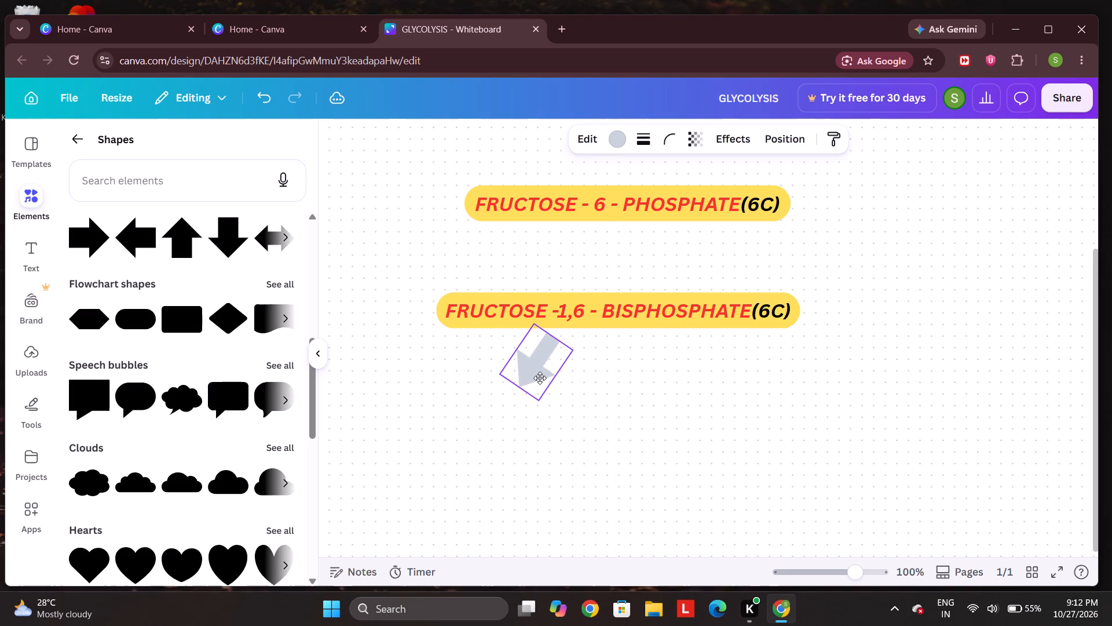
left_click_drag(540, 378, 469, 379)
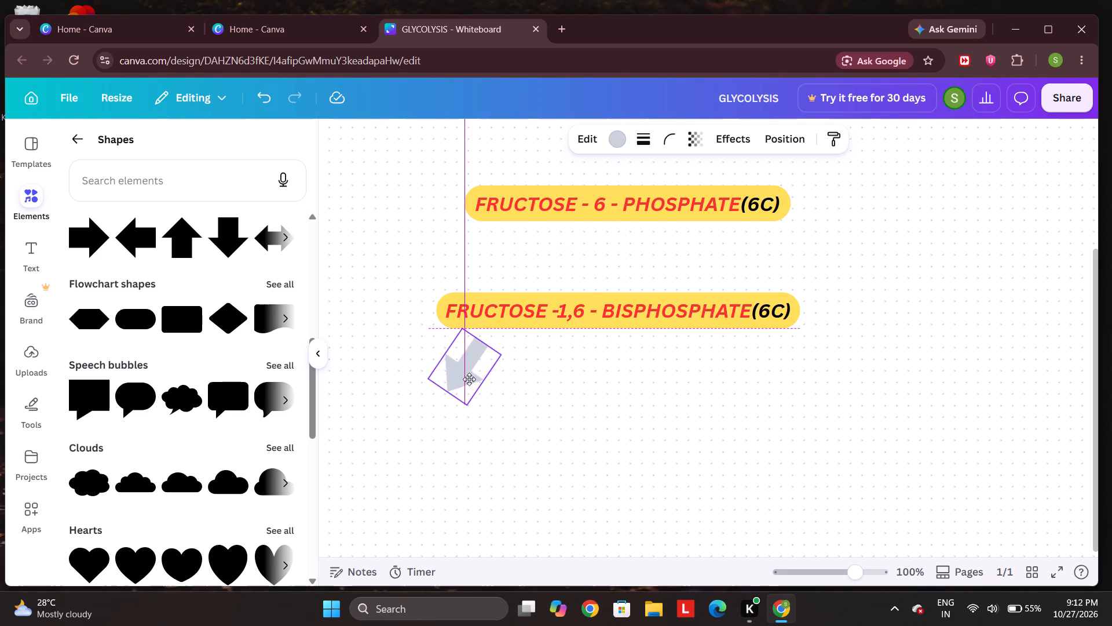
left_click_drag(469, 379, 471, 377)
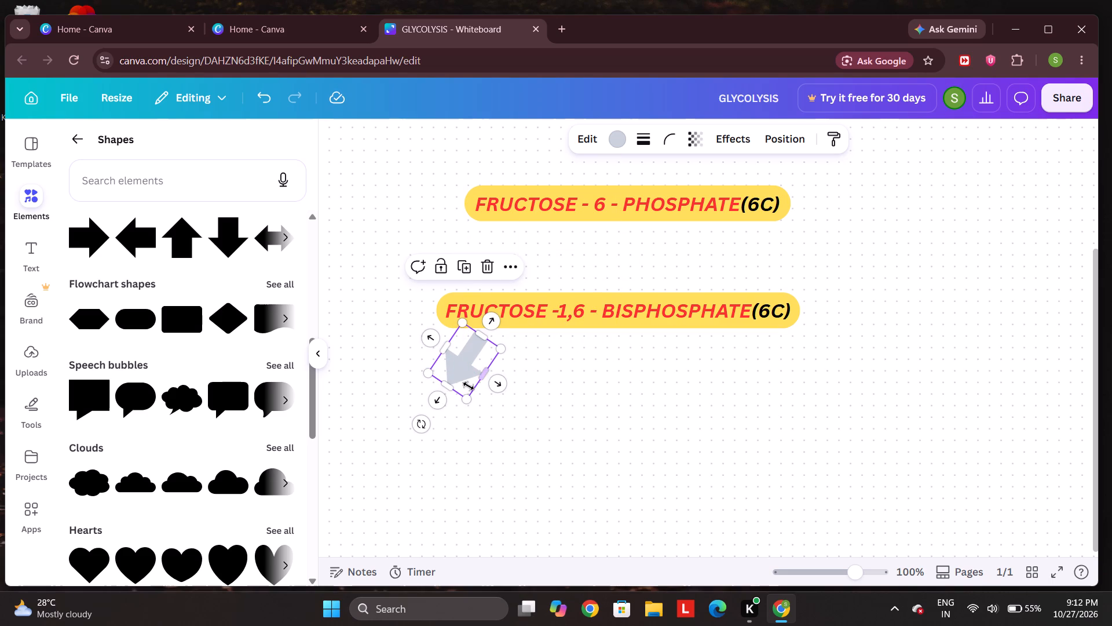
Duplicate the small arrow and place the copy level with it under the box's right end, below (6C).
left_click(466, 271)
left_click_drag(473, 383, 740, 382)
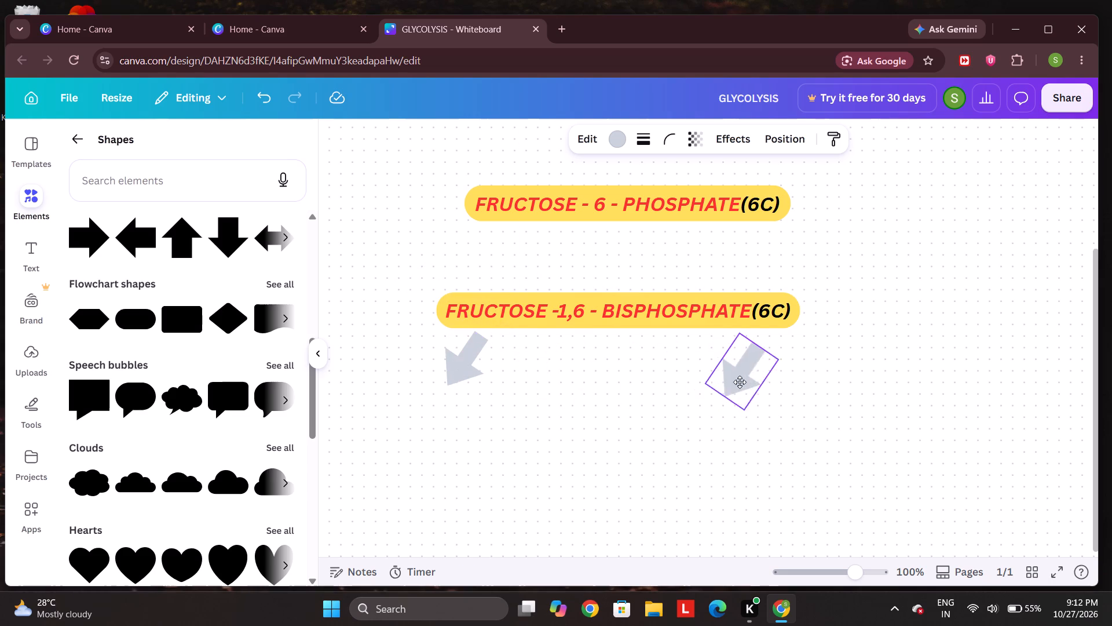
left_click_drag(740, 382, 759, 372)
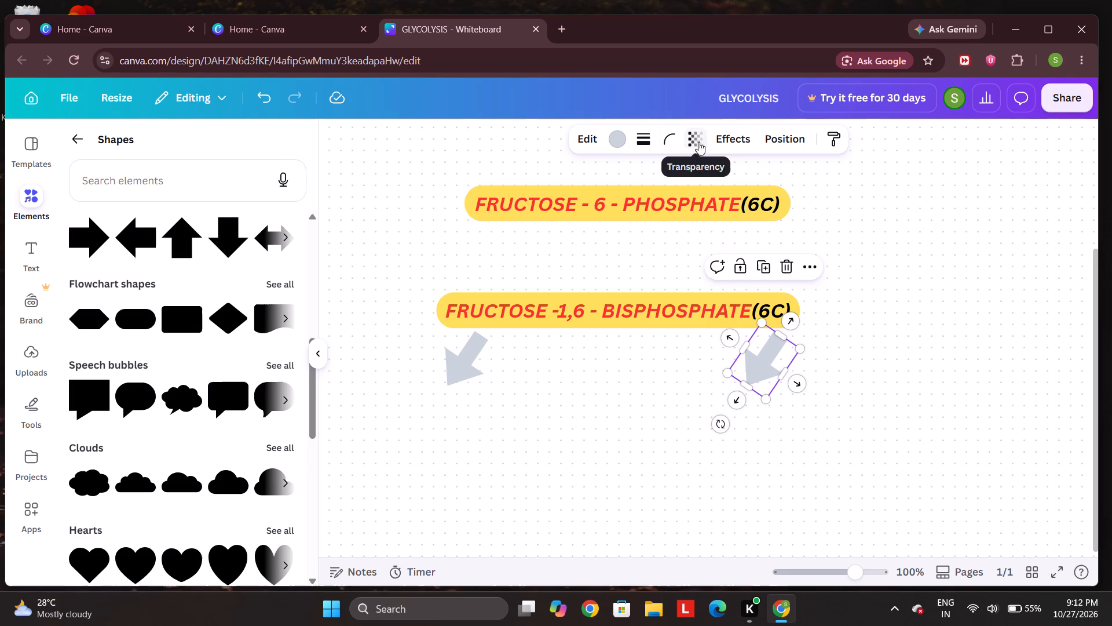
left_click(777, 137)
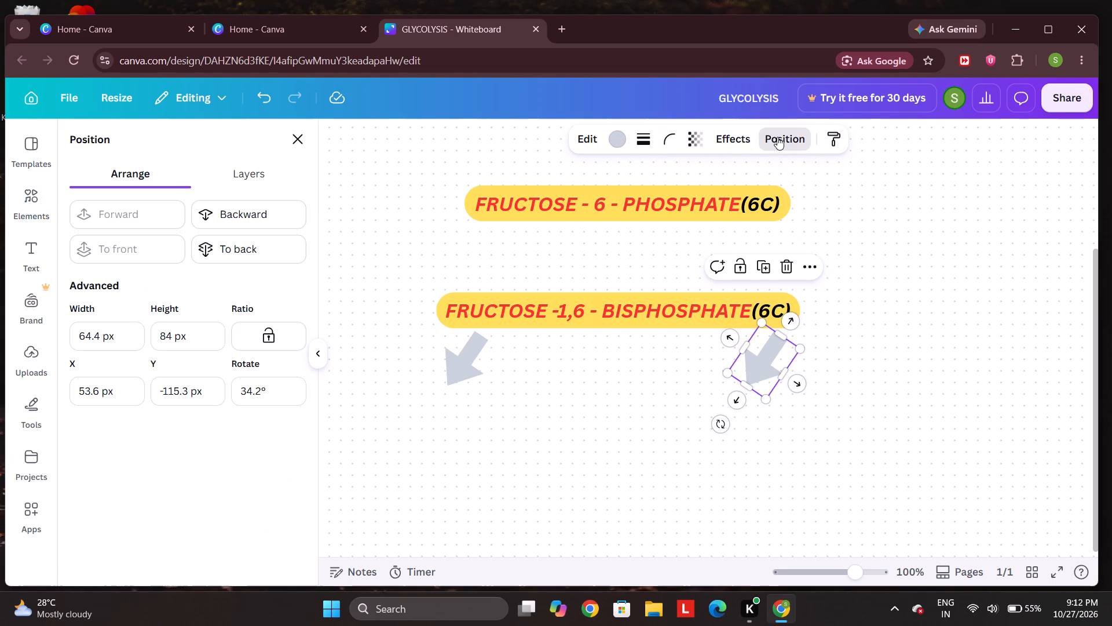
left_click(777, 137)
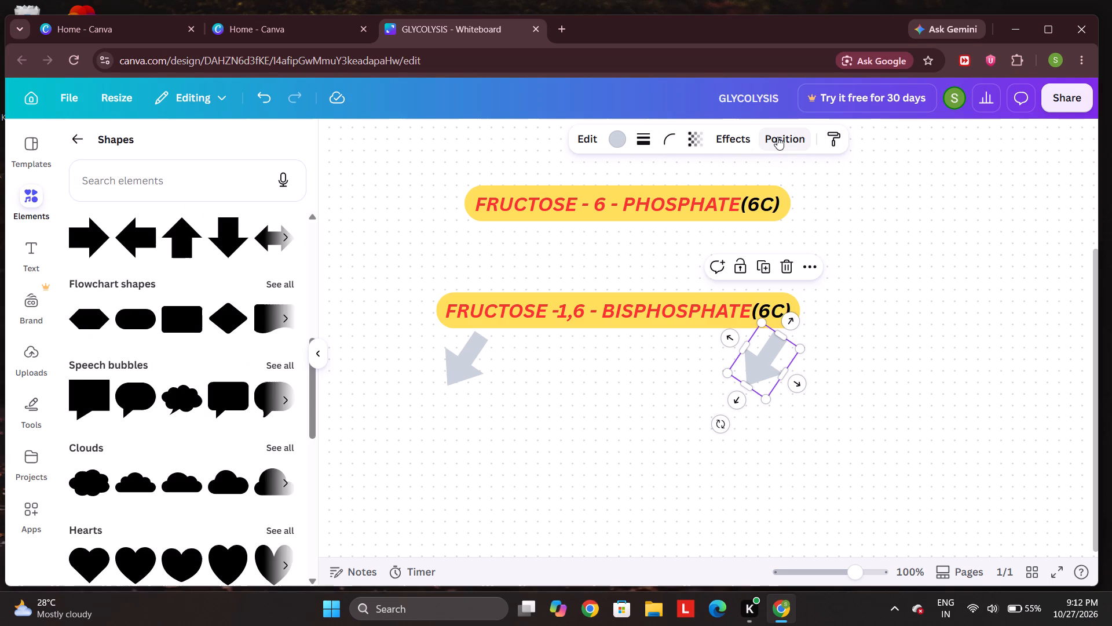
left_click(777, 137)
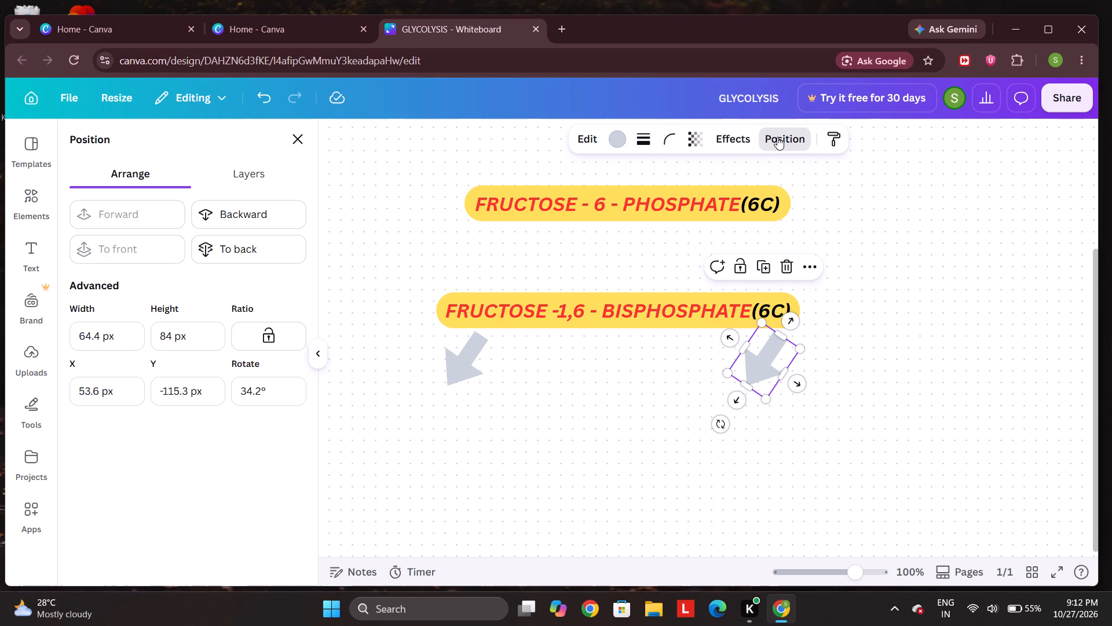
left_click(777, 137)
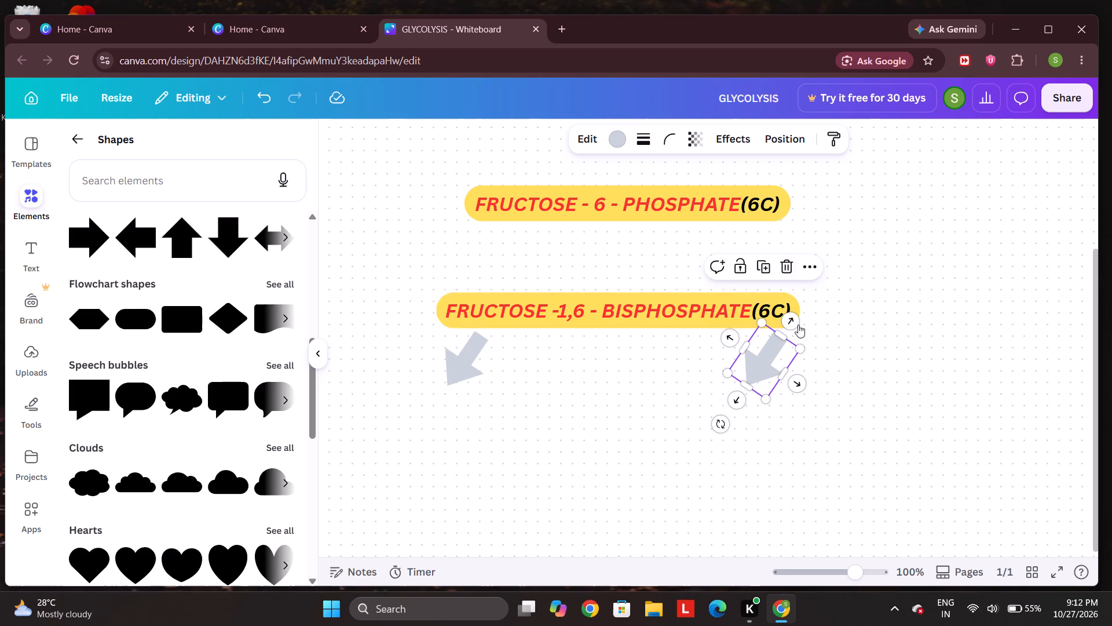
Rotate the duplicated arrow so it points down-right and place it under the (6C) end of the FRUCTOSE -1,6 - BISPHOSPHATE(6C) box.
left_click(776, 354)
left_click_drag(722, 423, 739, 425)
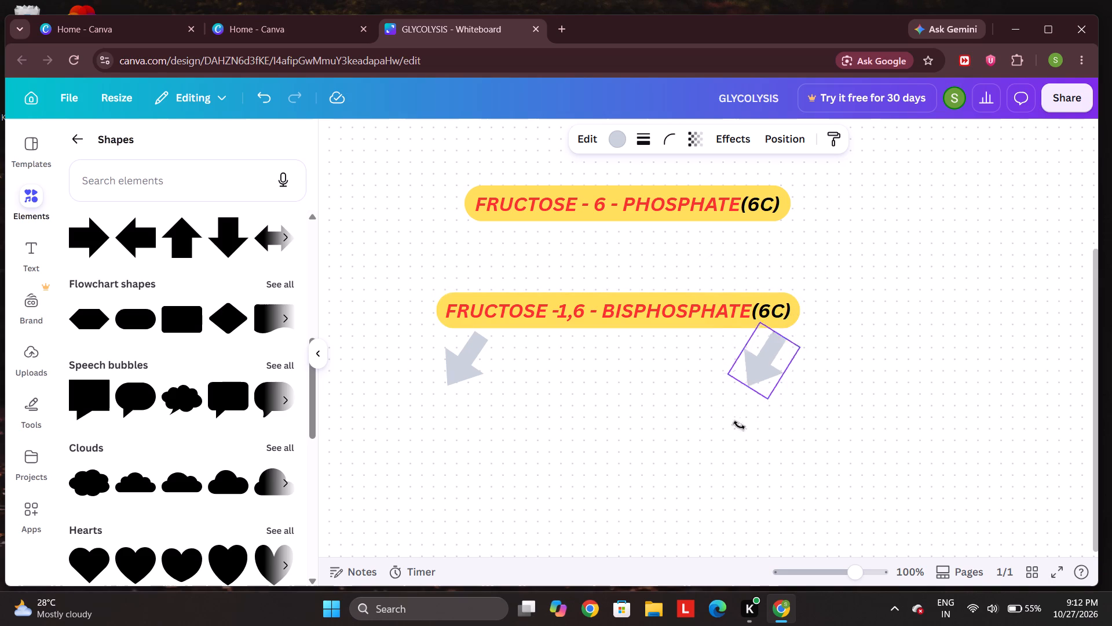
left_click_drag(739, 425, 796, 423)
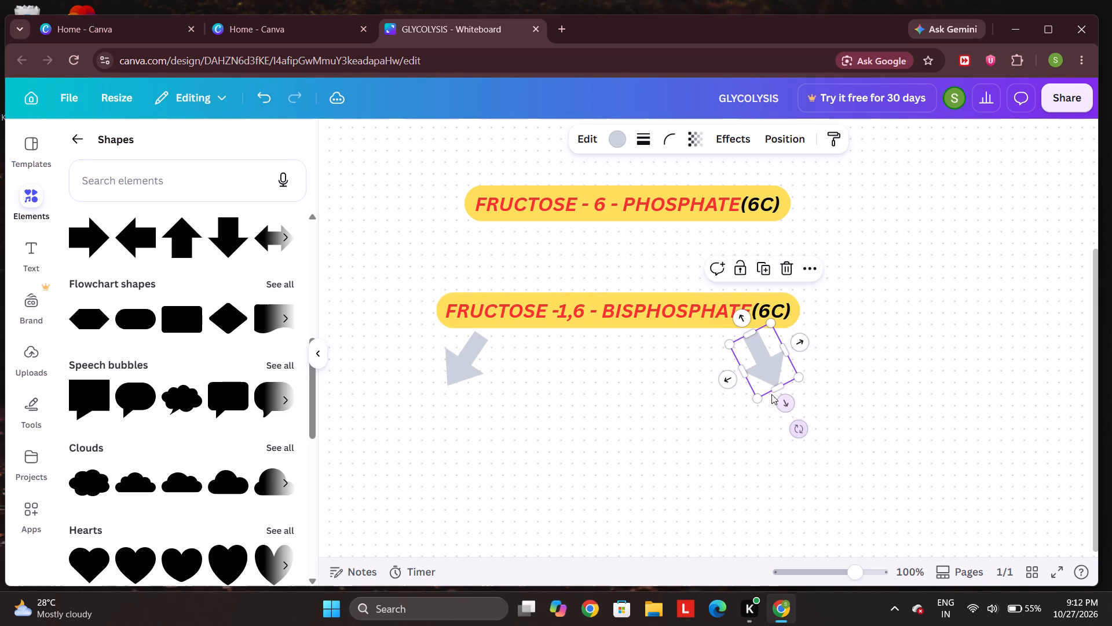
left_click_drag(751, 361, 769, 359)
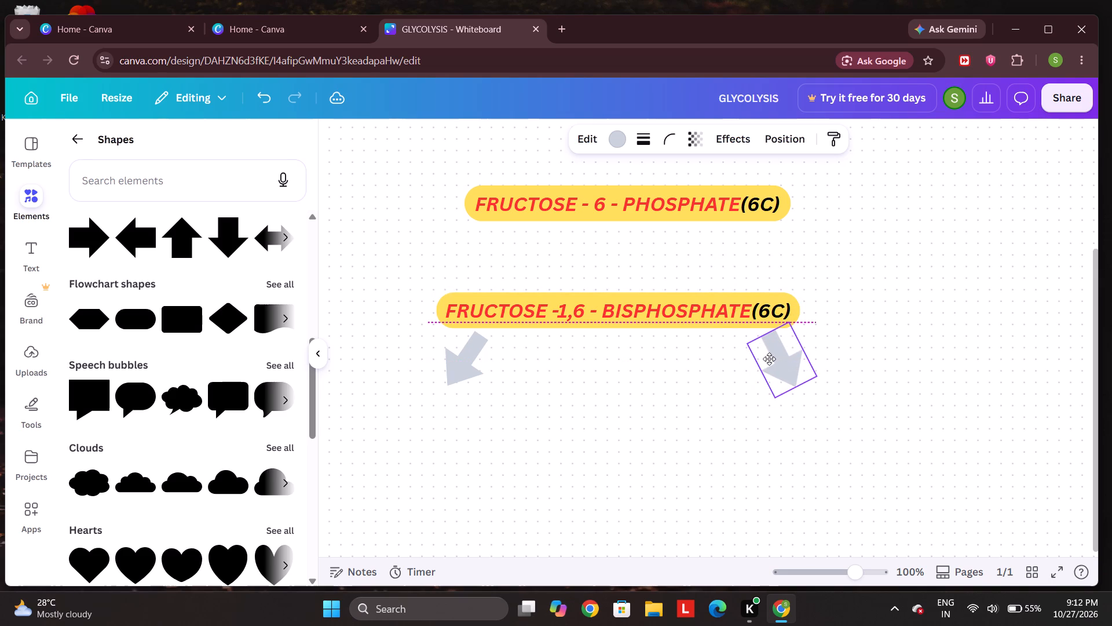
left_click_drag(769, 359, 619, 359)
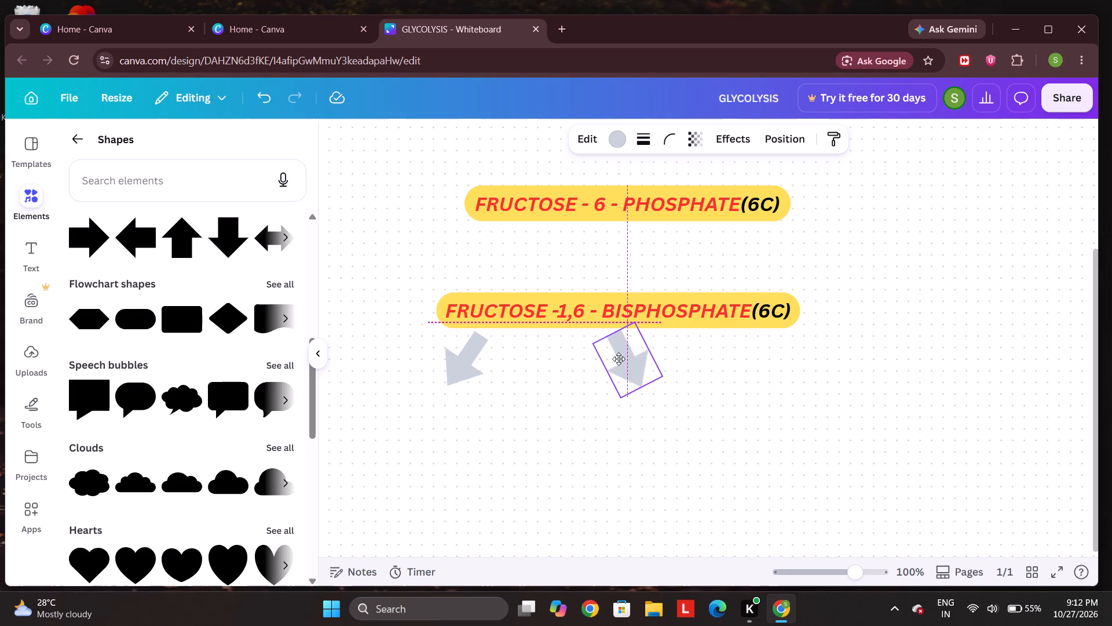
left_click_drag(619, 359, 738, 358)
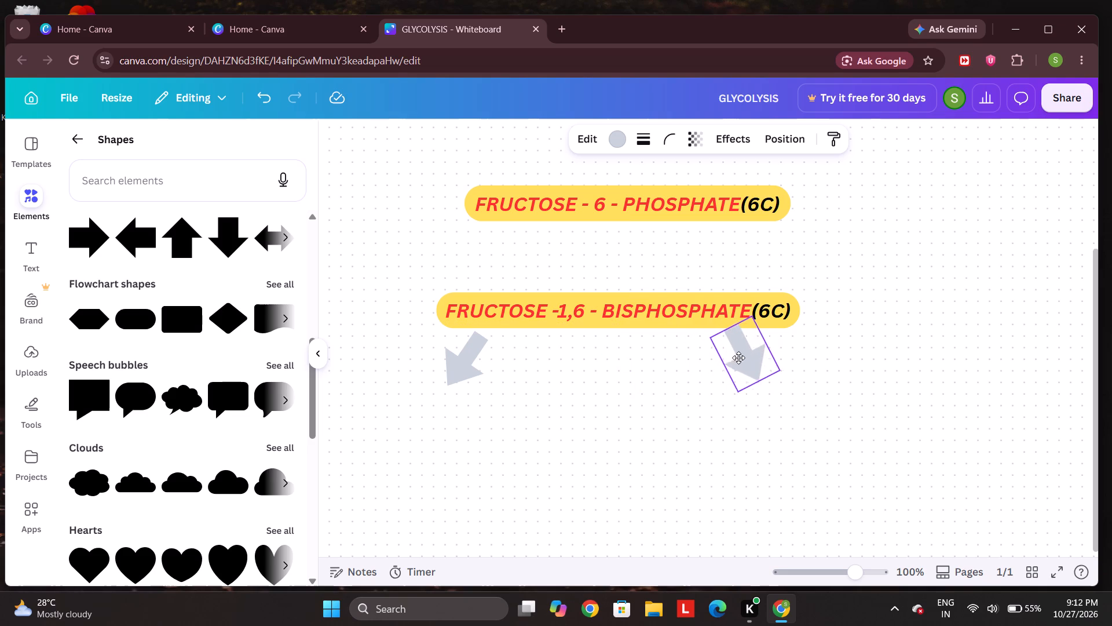
left_click_drag(738, 358, 765, 362)
left_click(426, 401)
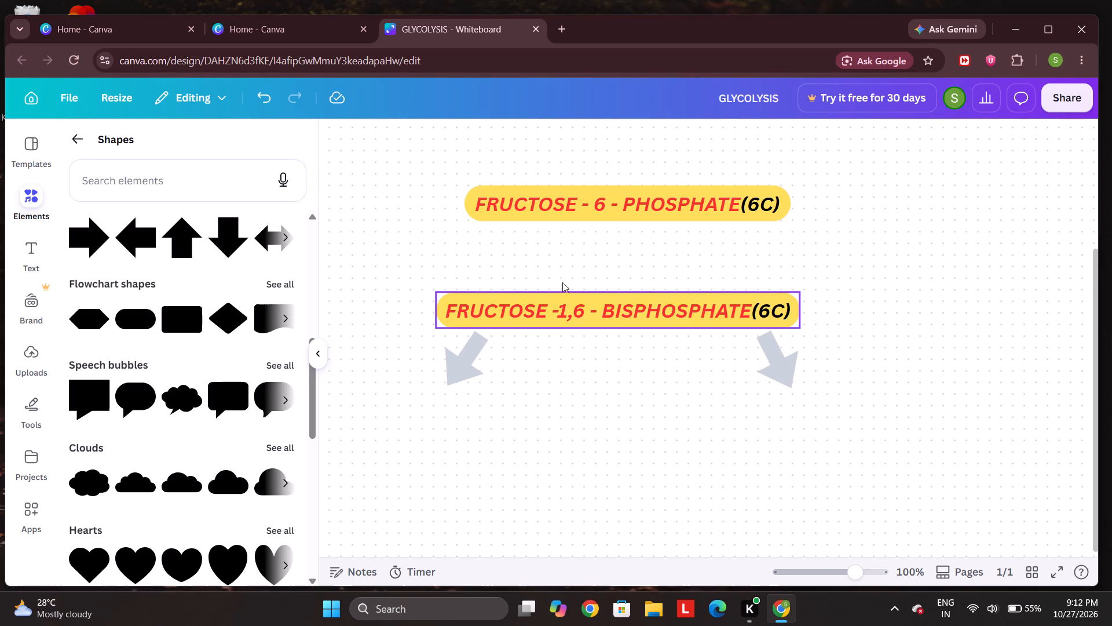
Duplicate the FRUCTOSE - 6 - PHOSPHATE(6C) box, place the copy below the down-left arrow, and narrow it slightly.
left_click(563, 203)
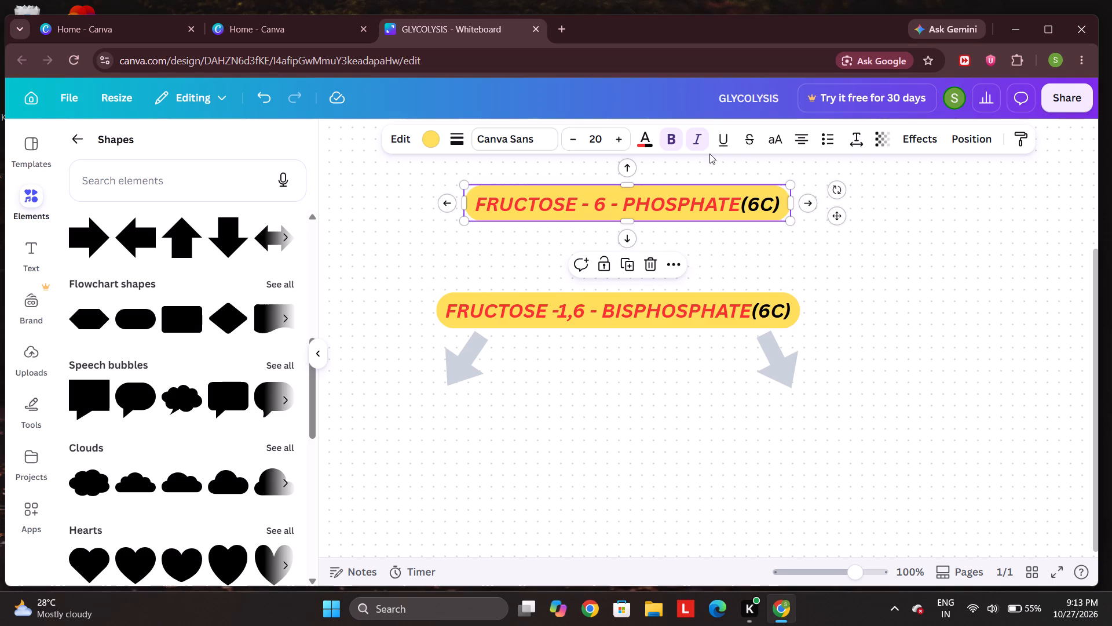
left_click(620, 261)
left_click_drag(616, 207, 466, 414)
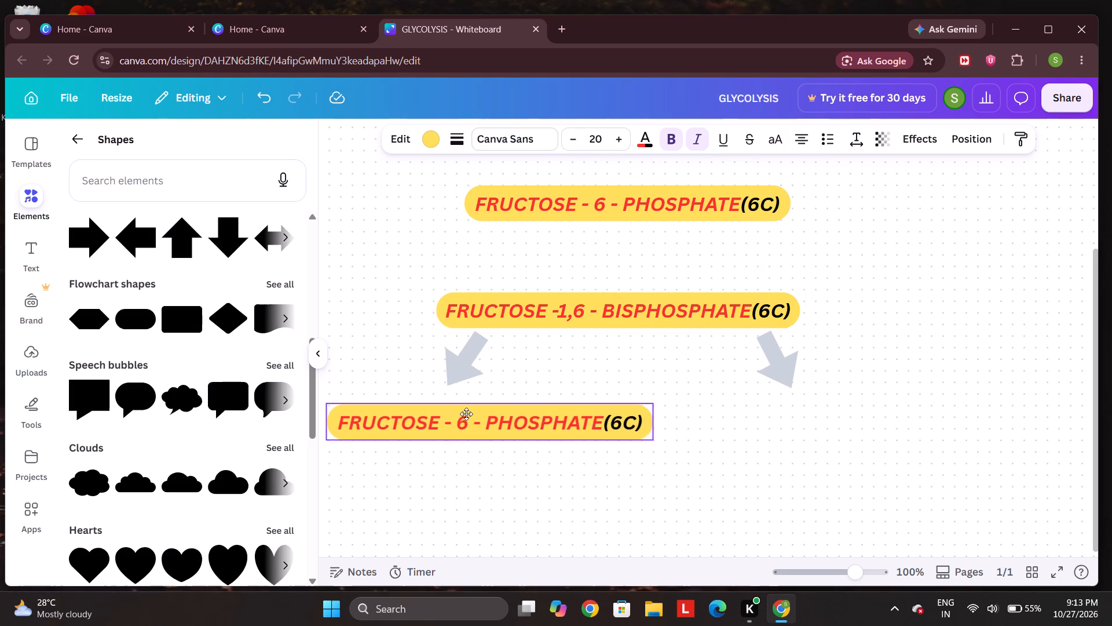
left_click_drag(466, 414, 466, 413)
left_click_drag(650, 420, 646, 420)
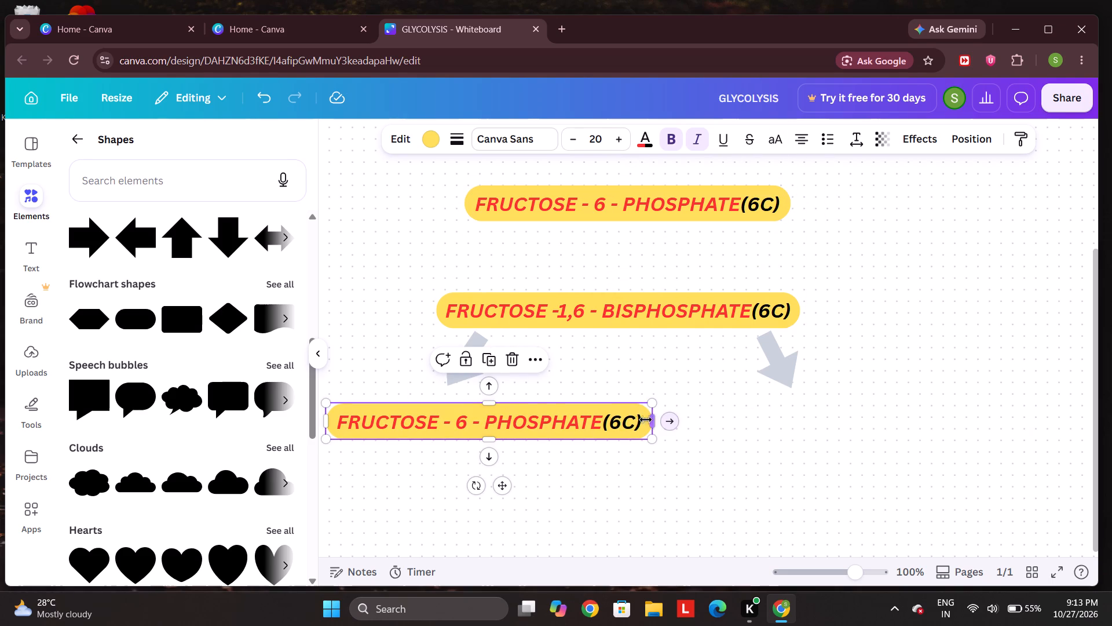
left_click_drag(646, 420, 613, 413)
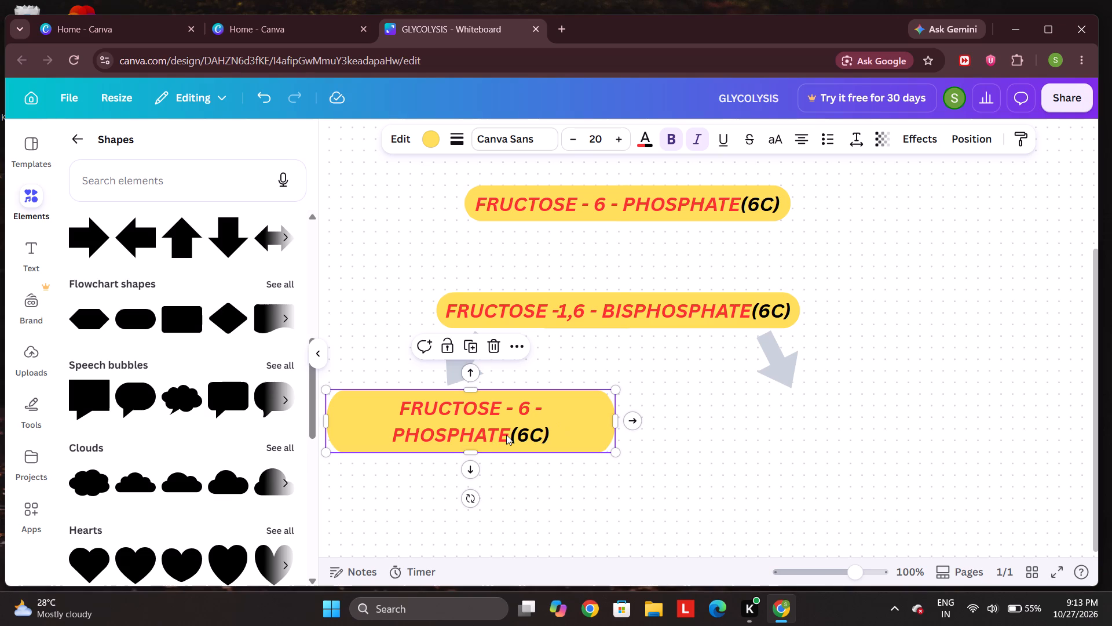
Replace the compound name in the copied box with DiHAP, keeping the (6C) carbon count.
left_click(506, 435)
double_click(510, 435)
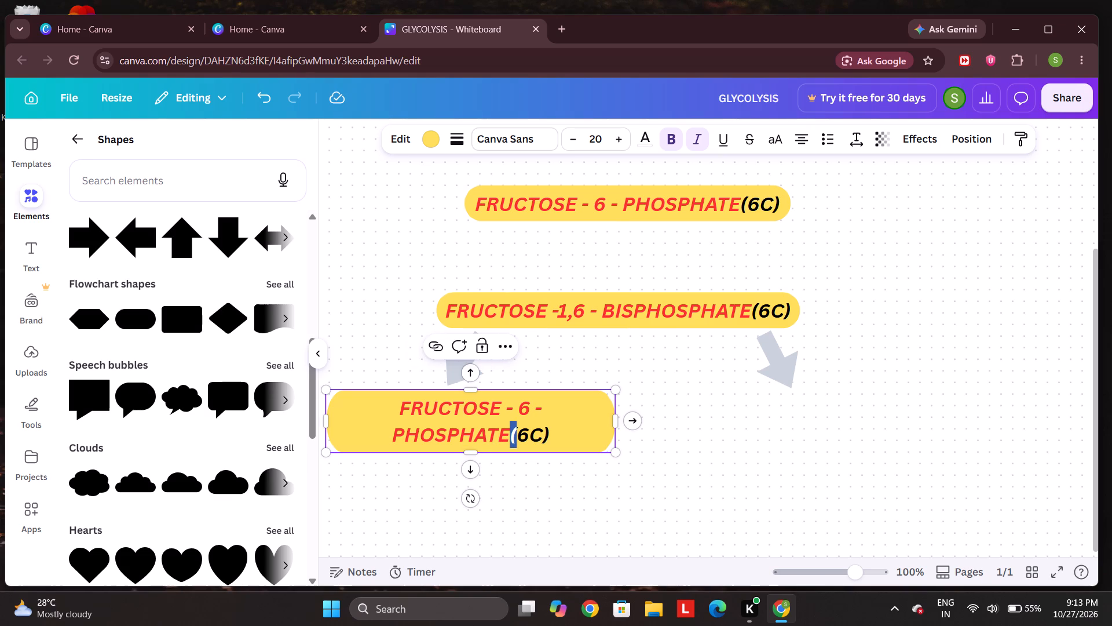
left_click(510, 435)
key("BackSpace")
key("BackSpace")
key("BackSpace")
key("BackSpace")
key("BackSpace")
key("BackSpace")
key("BackSpace")
key("BackSpace")
key("BackSpace")
key("BackSpace")
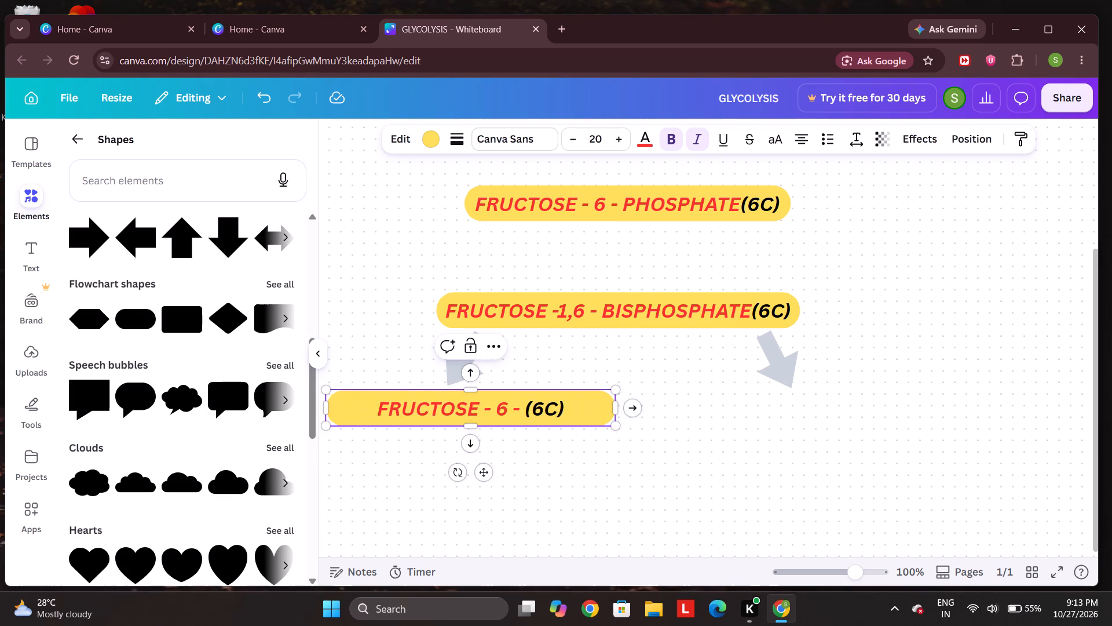
key("BackSpace")
key("BackSpace")
key("BackSpace")
key("BackSpace")
key("BackSpace")
key("BackSpace")
key("BackSpace")
key("BackSpace")
key("BackSpace")
key("BackSpace")
key("BackSpace")
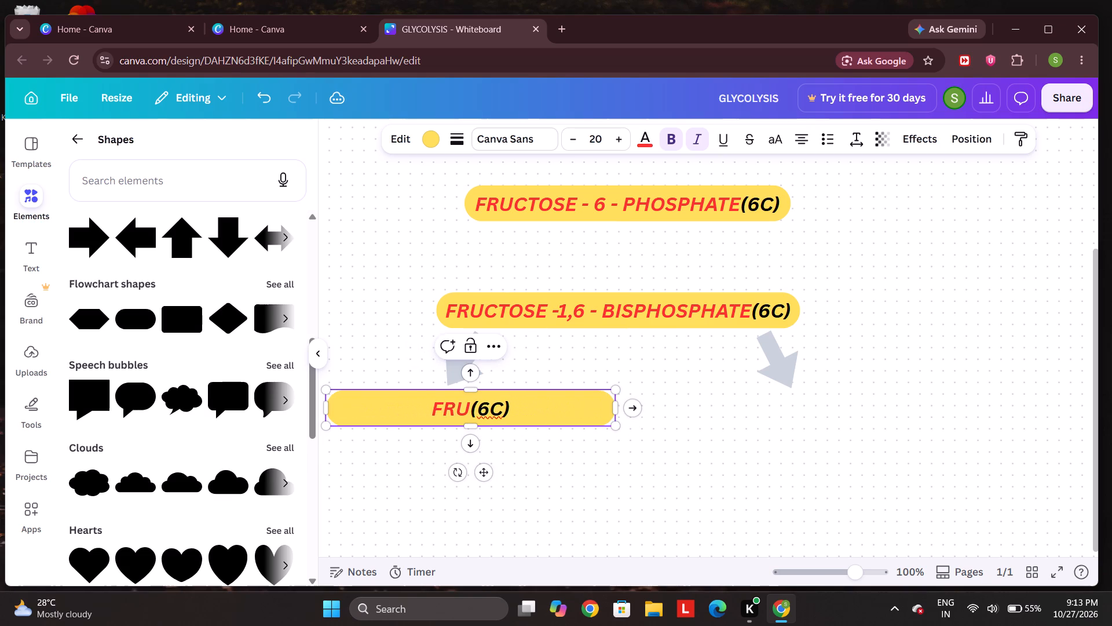
key("BackSpace")
key("BackSpace")
key("BackSpace")
key("BackSpace")
key("d")
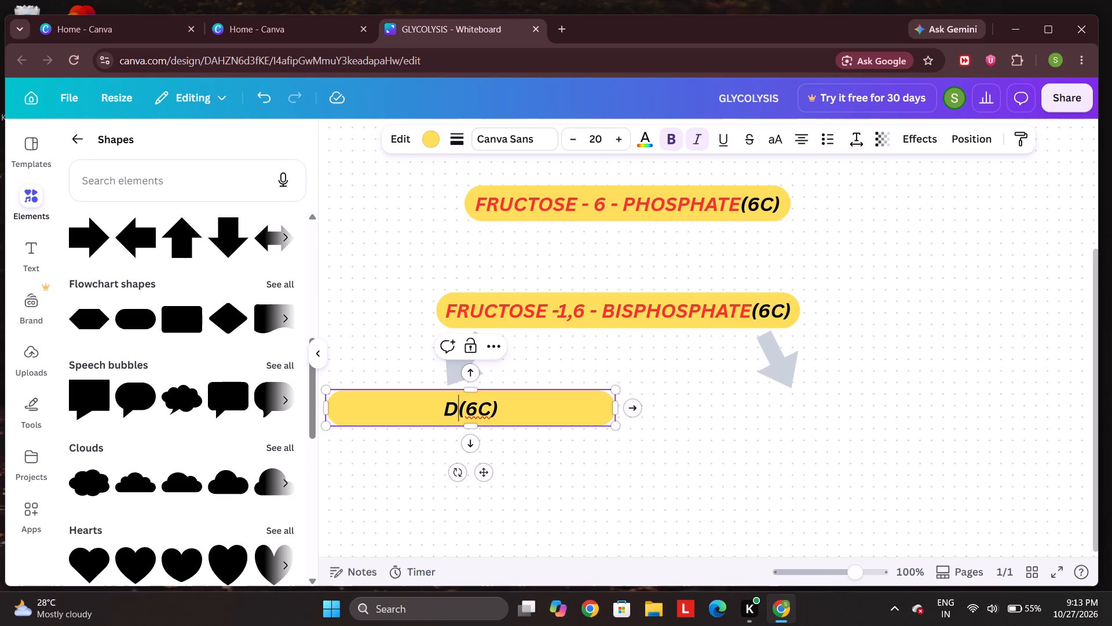
type("IHAP")
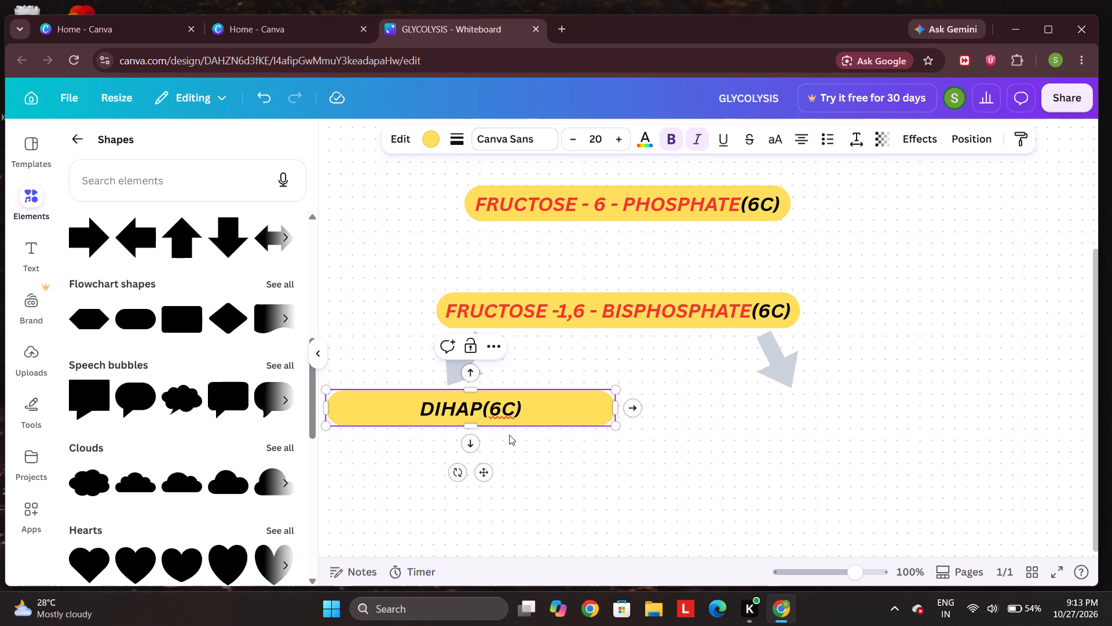
left_click(441, 410)
key("BackSpace")
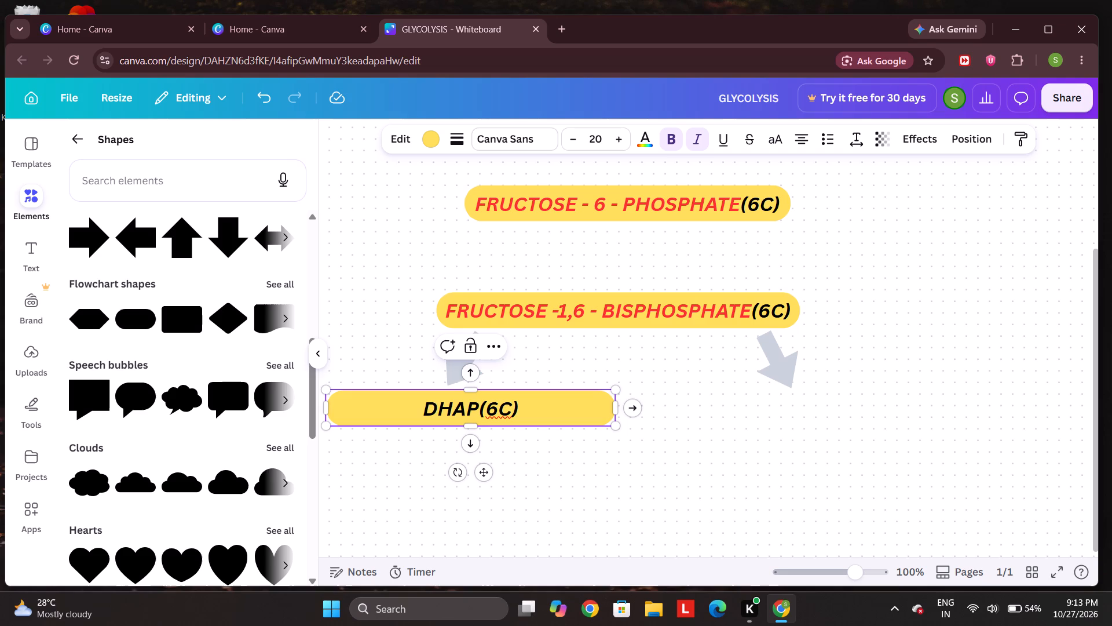
key("i")
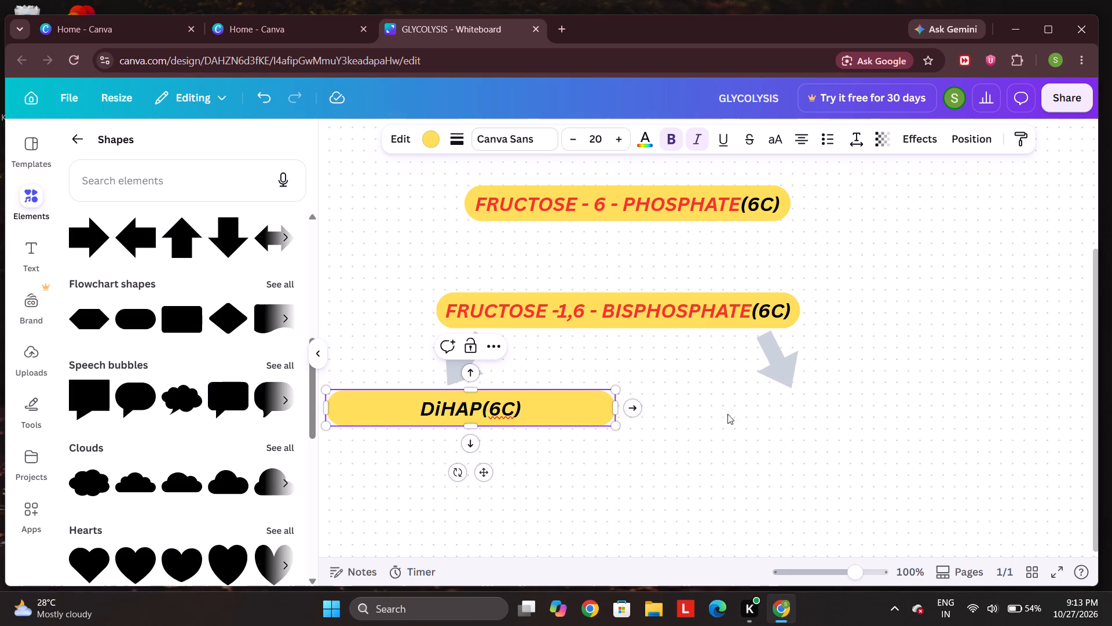
Narrow the DiHAP(6C) box from its right side to fit its shorter label more closely.
left_click_drag(618, 405, 600, 407)
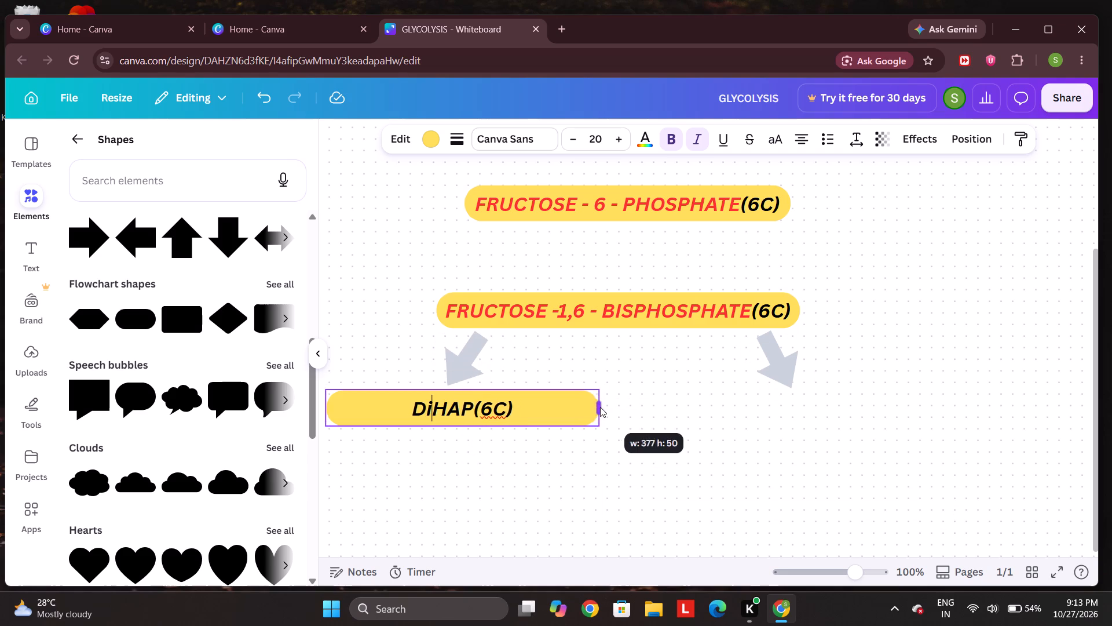
left_click_drag(600, 407, 541, 409)
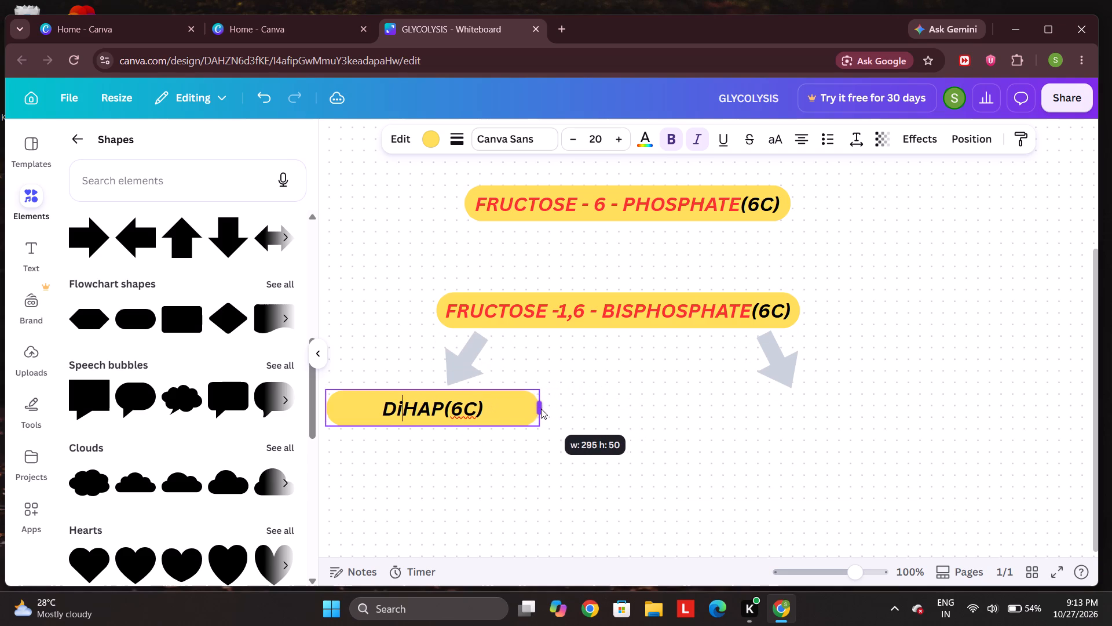
left_click_drag(541, 409, 530, 410)
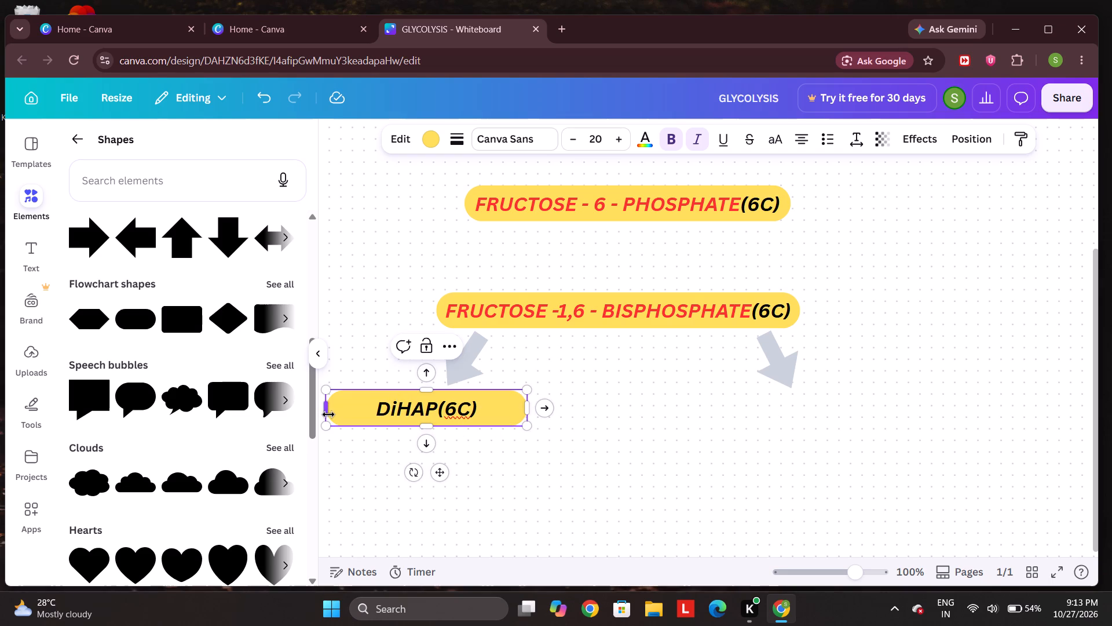
left_click_drag(343, 410, 349, 409)
left_click_drag(327, 393, 353, 395)
left_click(495, 410)
left_click(364, 473)
Duplicate the DiHAP(6C) box and place the copy level with it, below the down-right arrow.
left_click(371, 409)
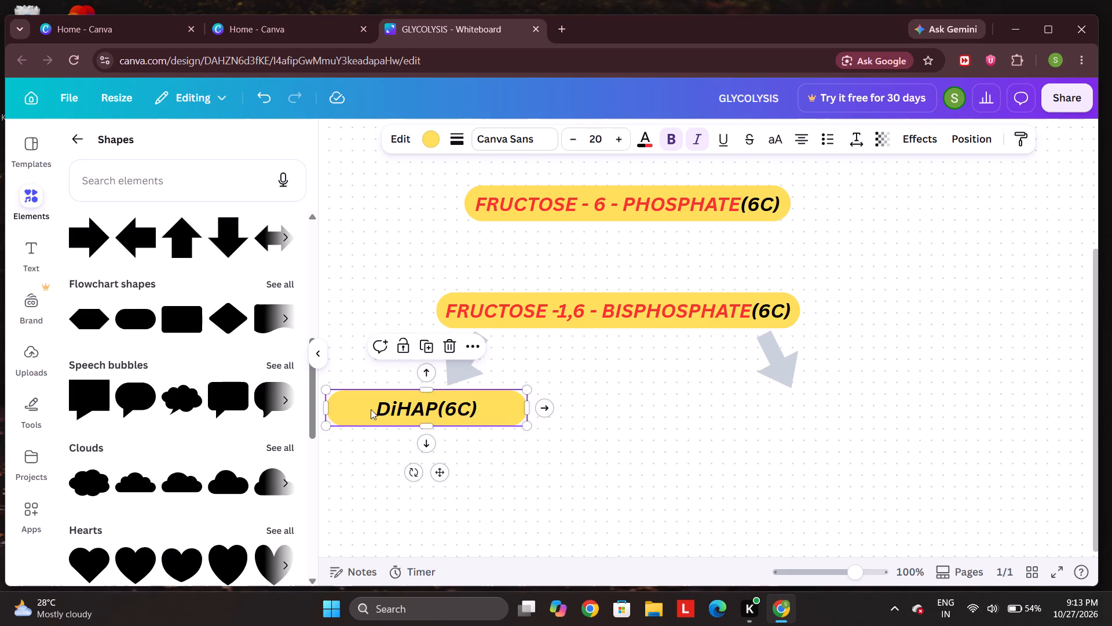
left_click(427, 350)
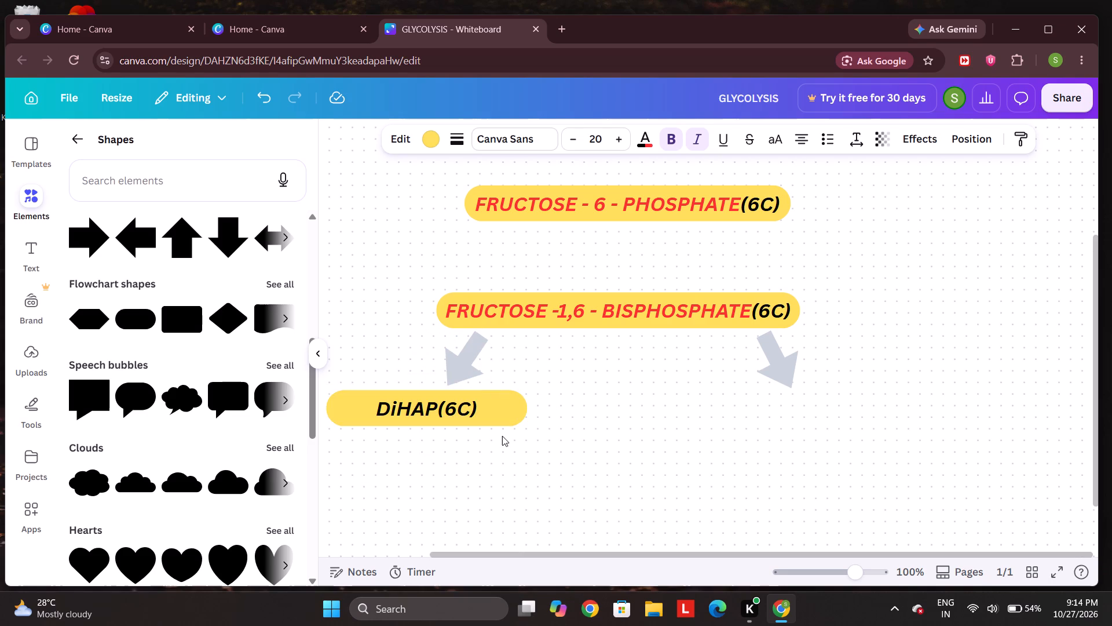
left_click(369, 405)
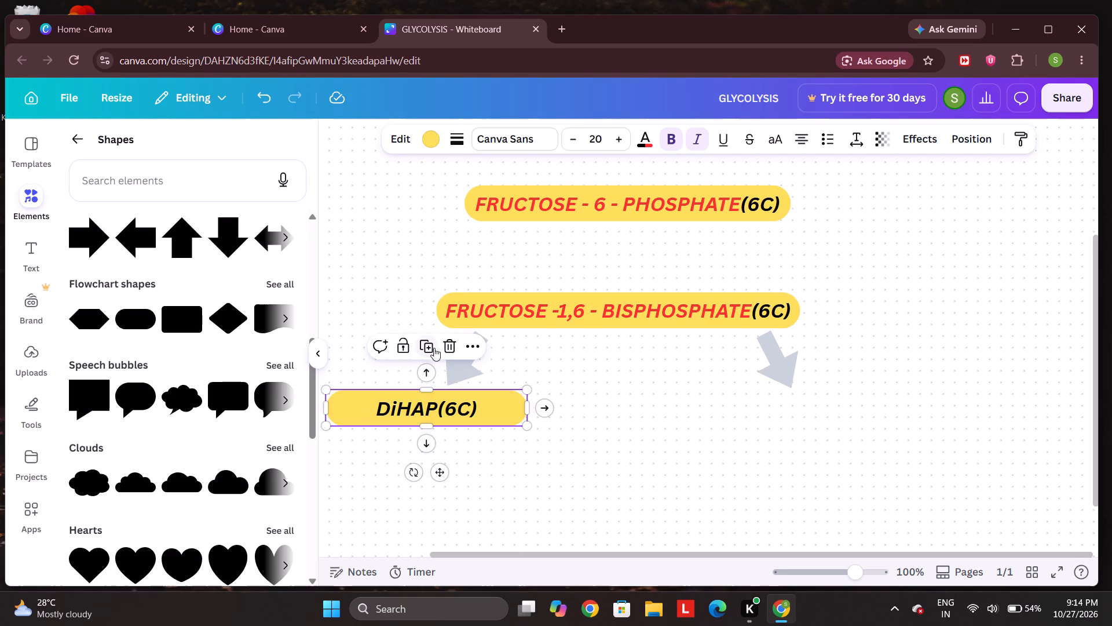
left_click(430, 347)
left_click_drag(494, 424, 737, 425)
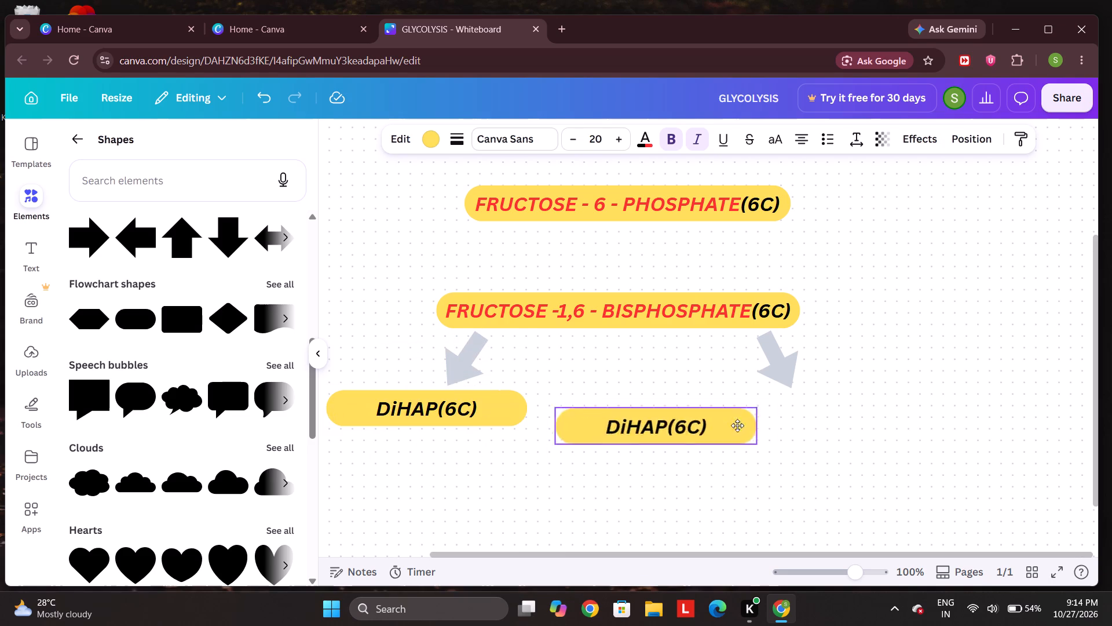
left_click_drag(737, 425, 839, 414)
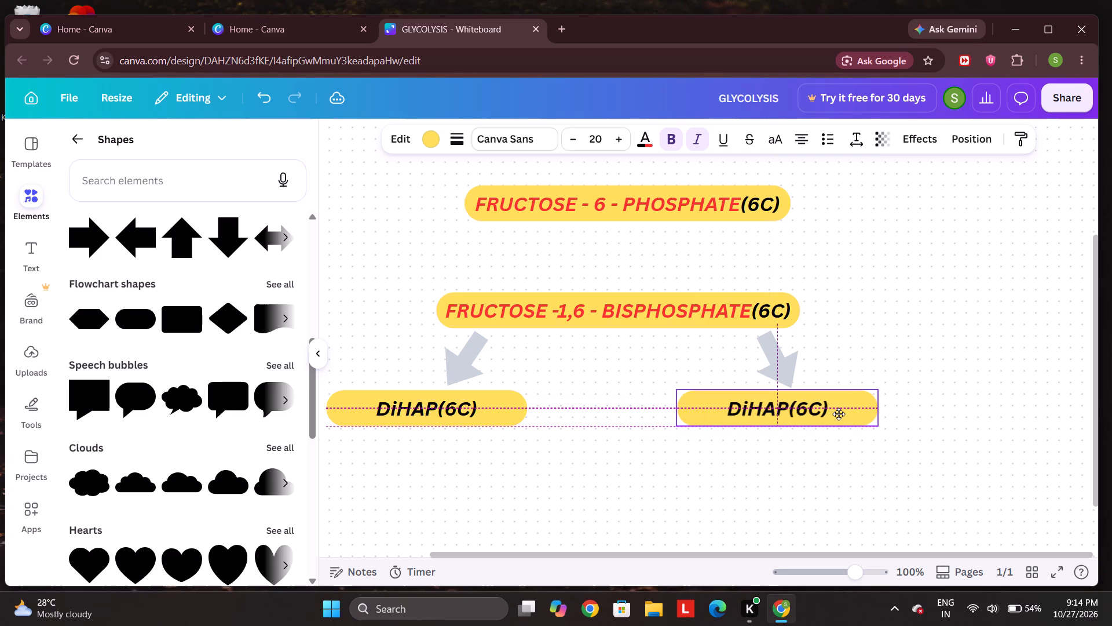
left_click_drag(839, 414, 850, 417)
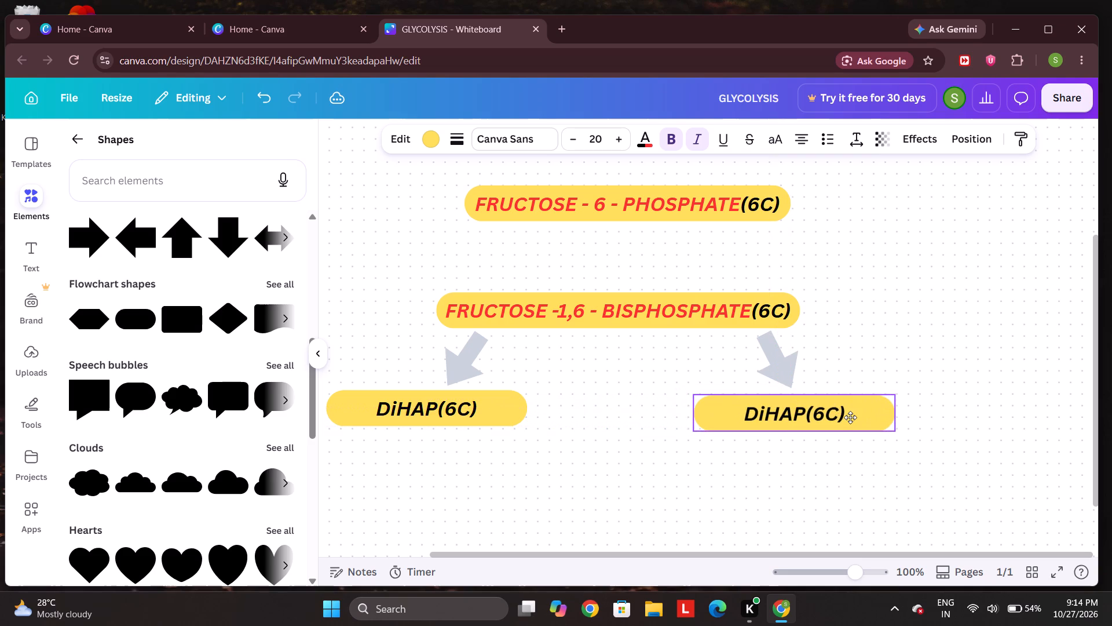
left_click_drag(850, 417, 851, 413)
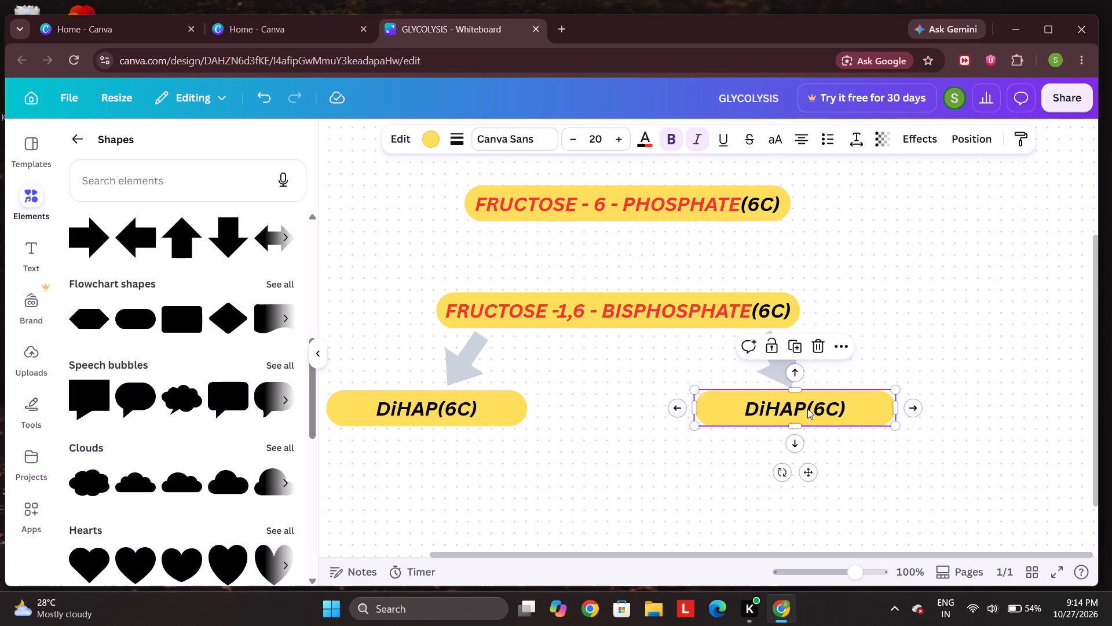
Replace the compound name in the box under the down-right arrow with PGAL, keeping (6C).
left_click(806, 407)
double_click(806, 407)
left_click(806, 407)
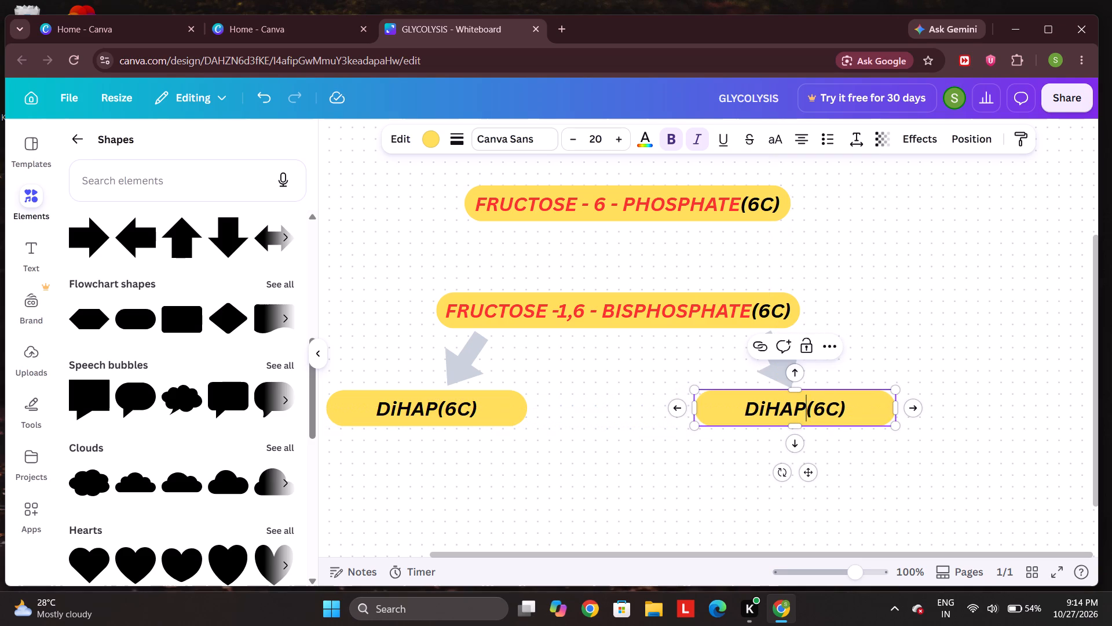
key("BackSpace")
key("BackSpace")
key("BackSpace")
key("BackSpace")
key("BackSpace")
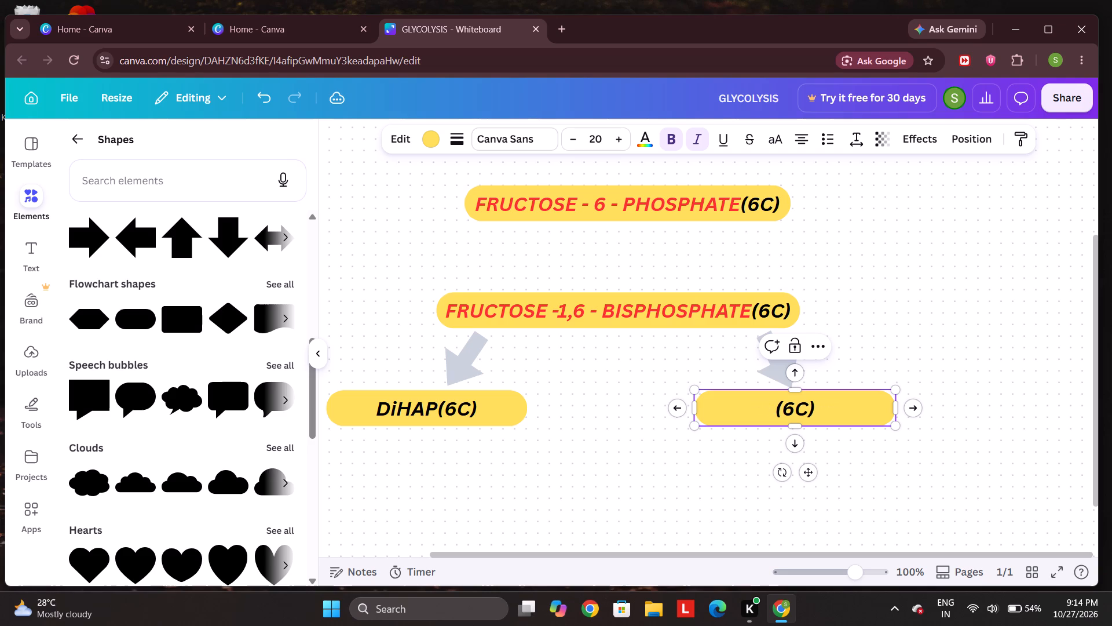
type("PG")
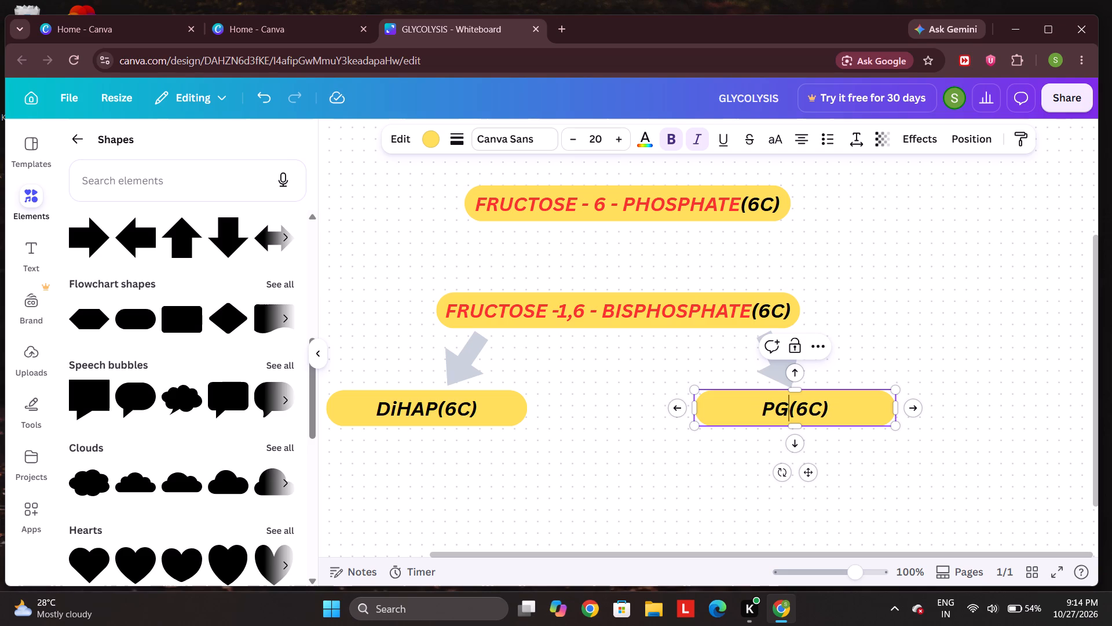
type("AL")
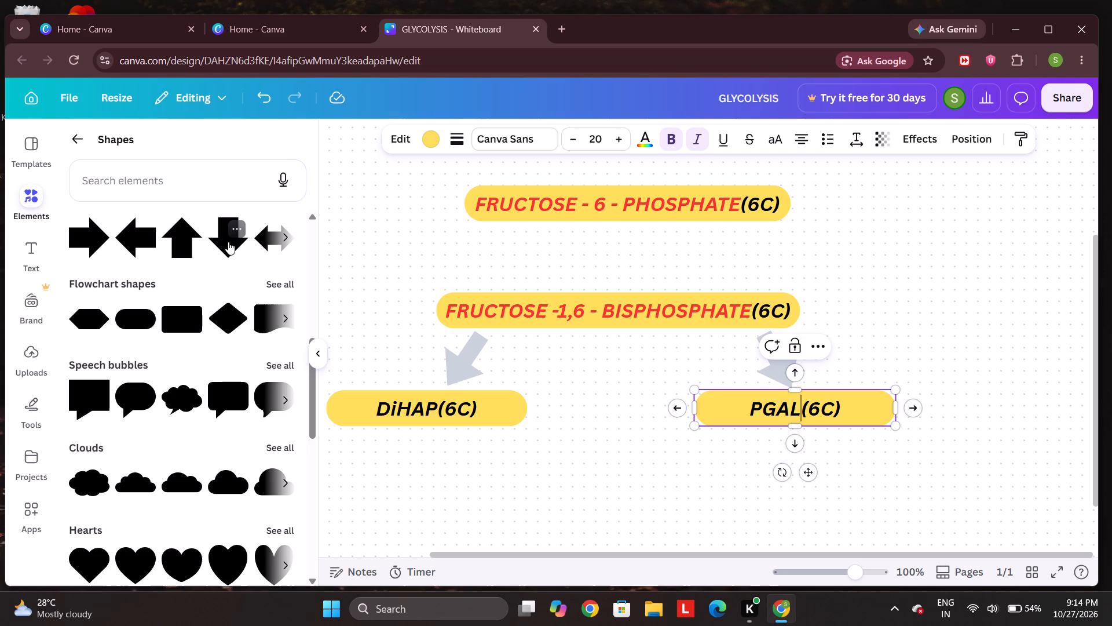
Insert a vertical double-headed block arrow, shrink it to less than half size, and place it between the DiHAP and PGAL boxes.
left_click(285, 235)
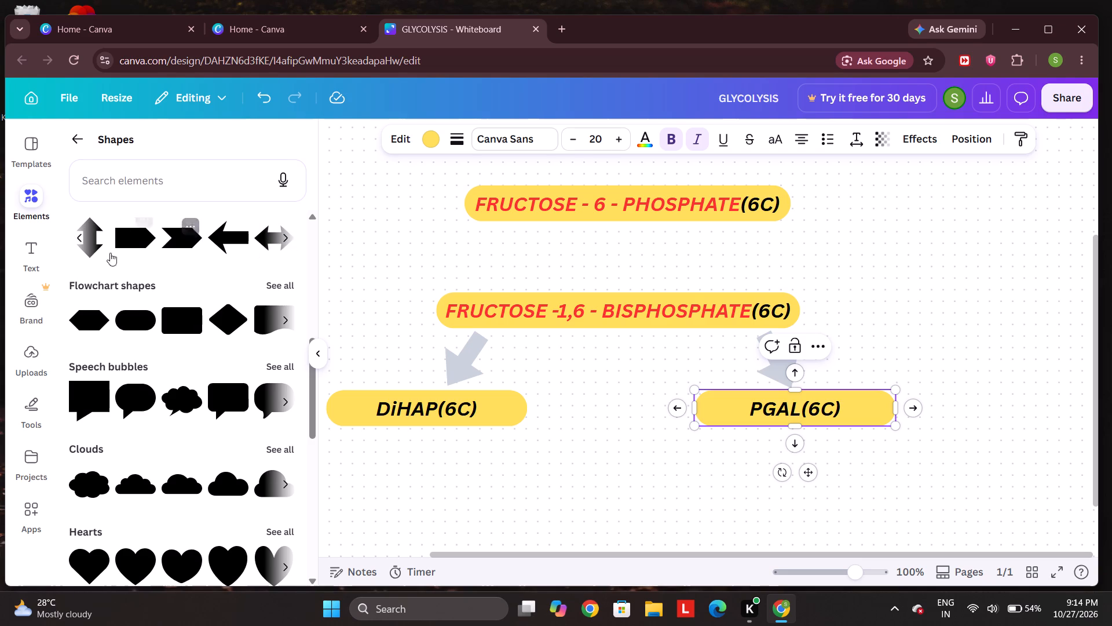
left_click(94, 241)
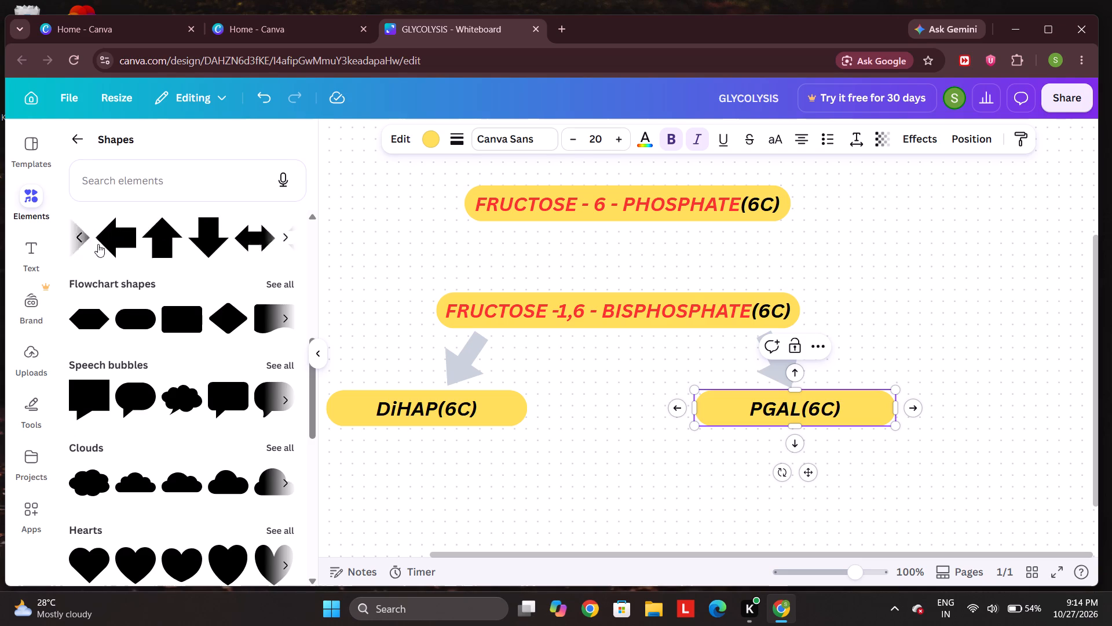
left_click(266, 241)
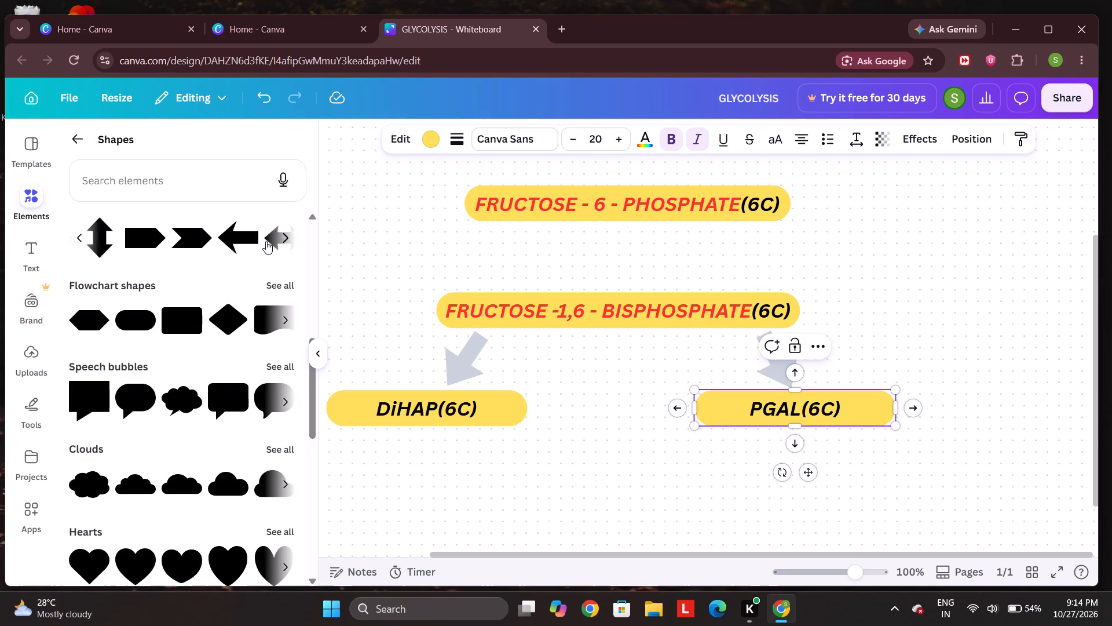
left_click_drag(92, 243, 129, 261)
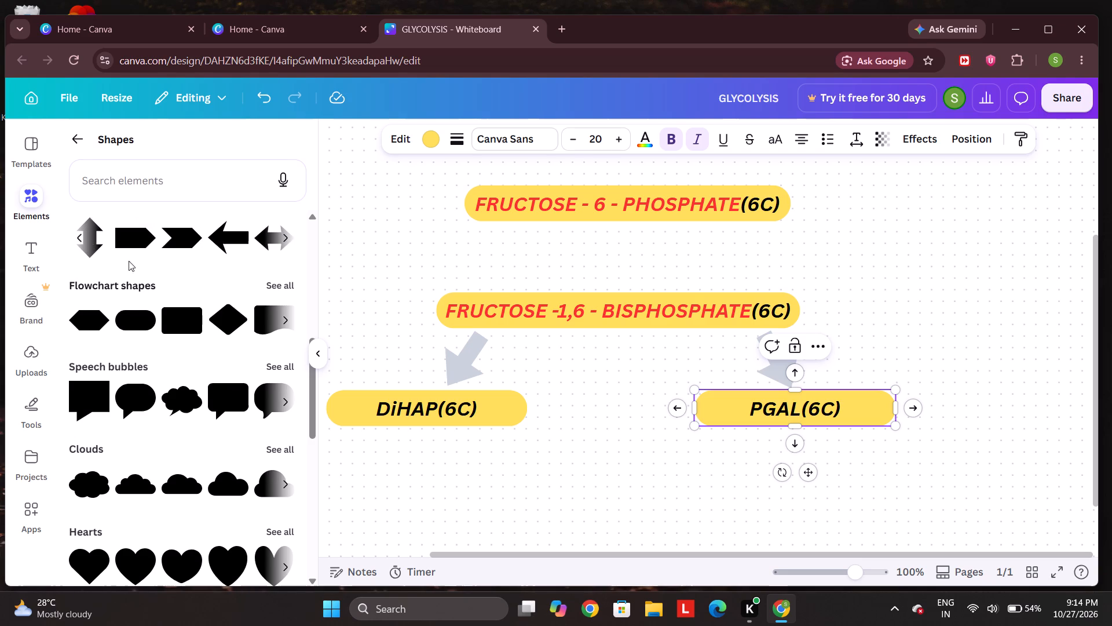
left_click_drag(129, 261, 131, 263)
left_click(101, 239)
left_click_drag(706, 344, 620, 374)
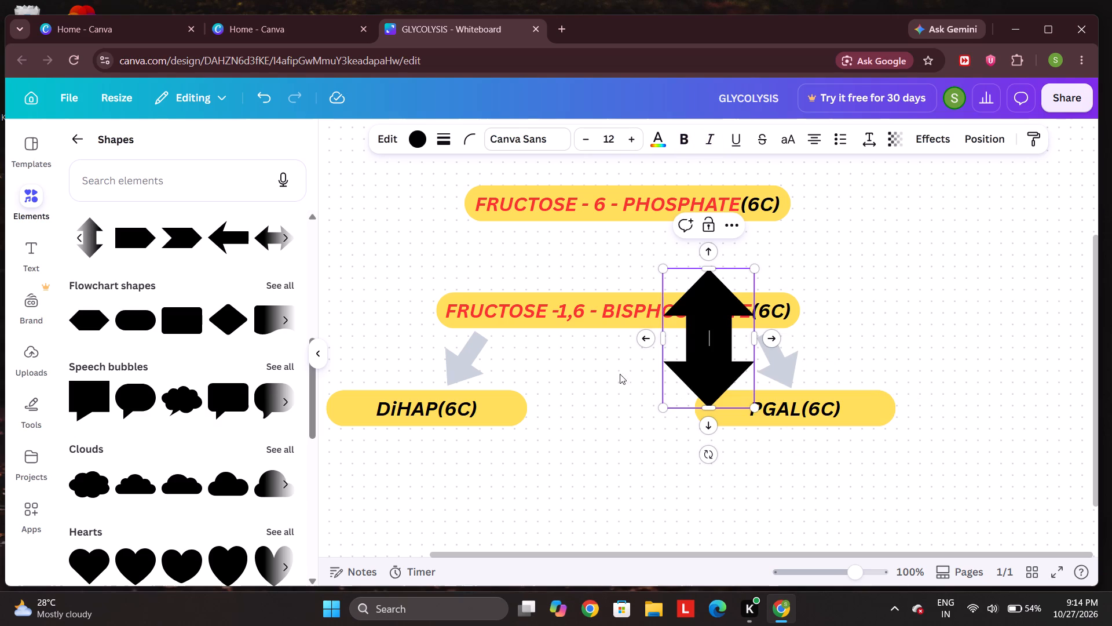
left_click_drag(620, 374, 647, 369)
left_click_drag(754, 409, 672, 348)
left_click_drag(680, 297, 673, 347)
left_click_drag(698, 374, 642, 456)
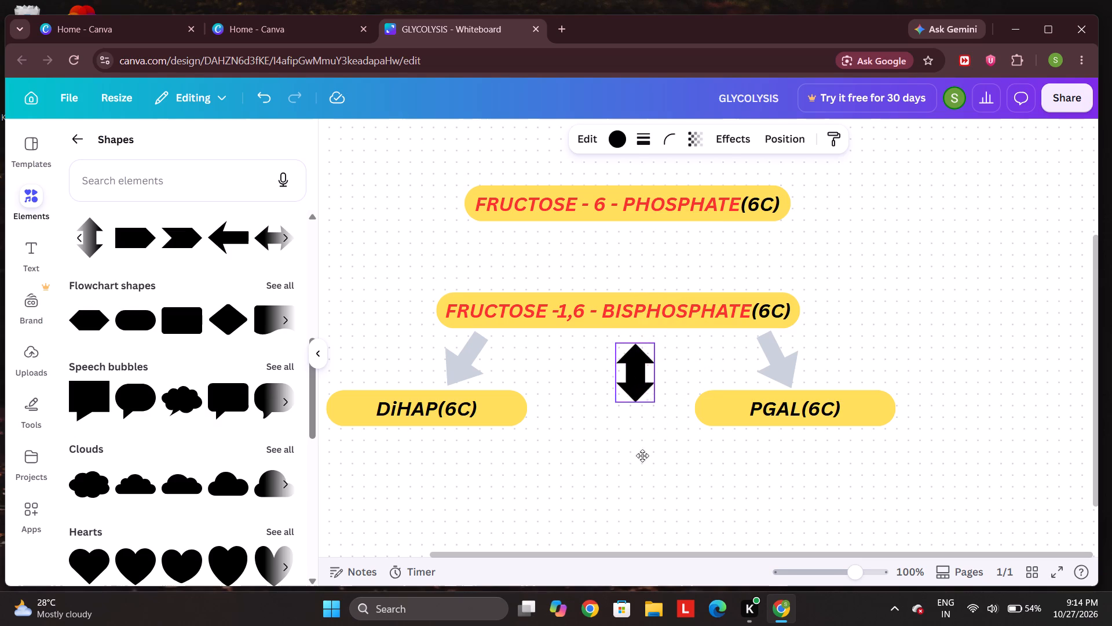
left_click_drag(642, 456, 630, 470)
Rotate the double-headed arrow to 90° so it lies horizontally, level with the DiHAP and PGAL boxes.
left_click_drag(601, 469, 529, 381)
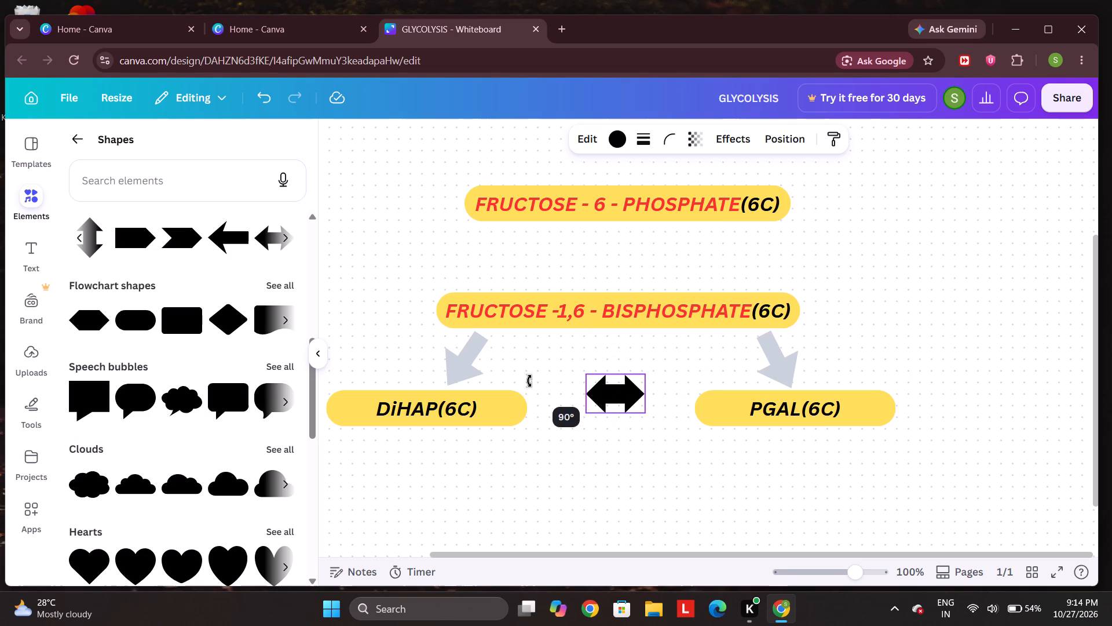
left_click_drag(529, 381, 531, 382)
left_click_drag(613, 395, 610, 407)
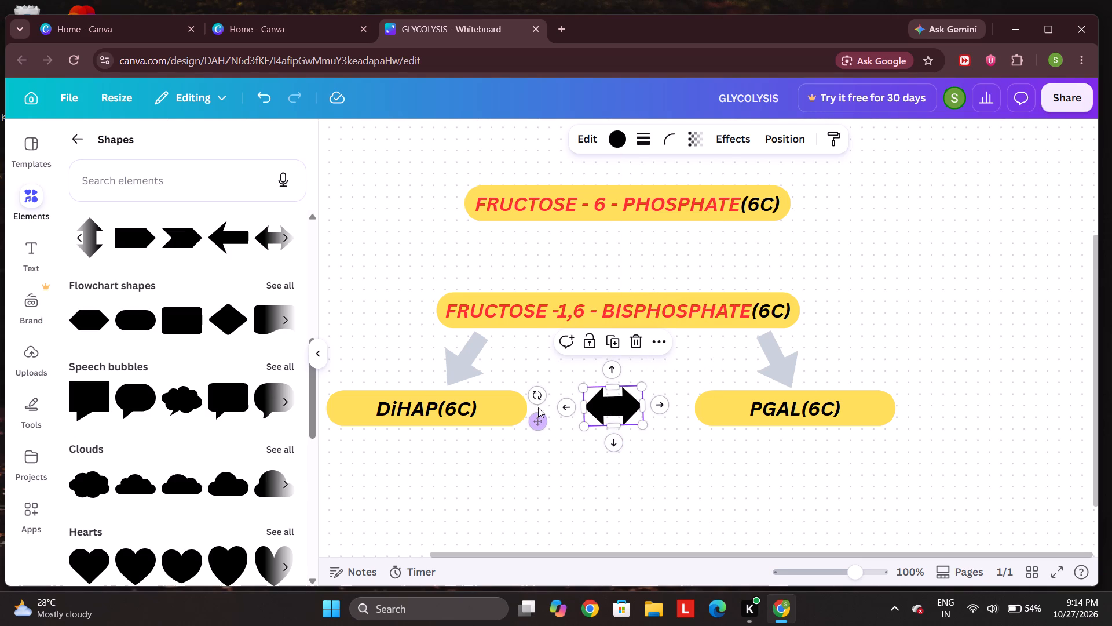
left_click(538, 401)
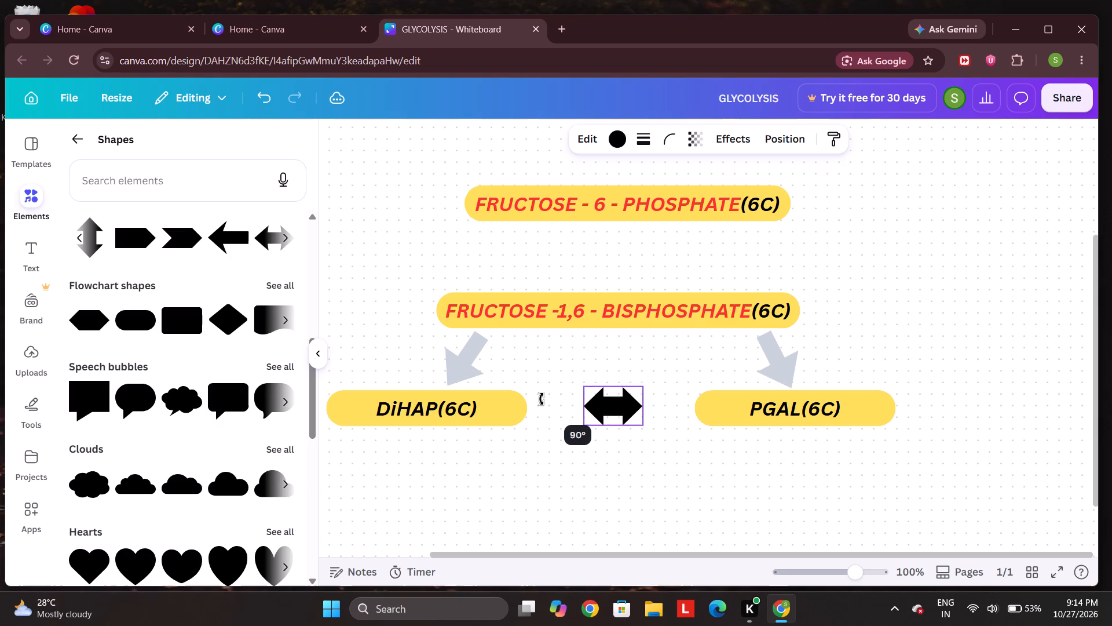
Stretch both ends of the double-headed arrow to about 220 long, spanning the gap between the DiHAP and PGAL boxes.
left_click_drag(642, 406, 675, 403)
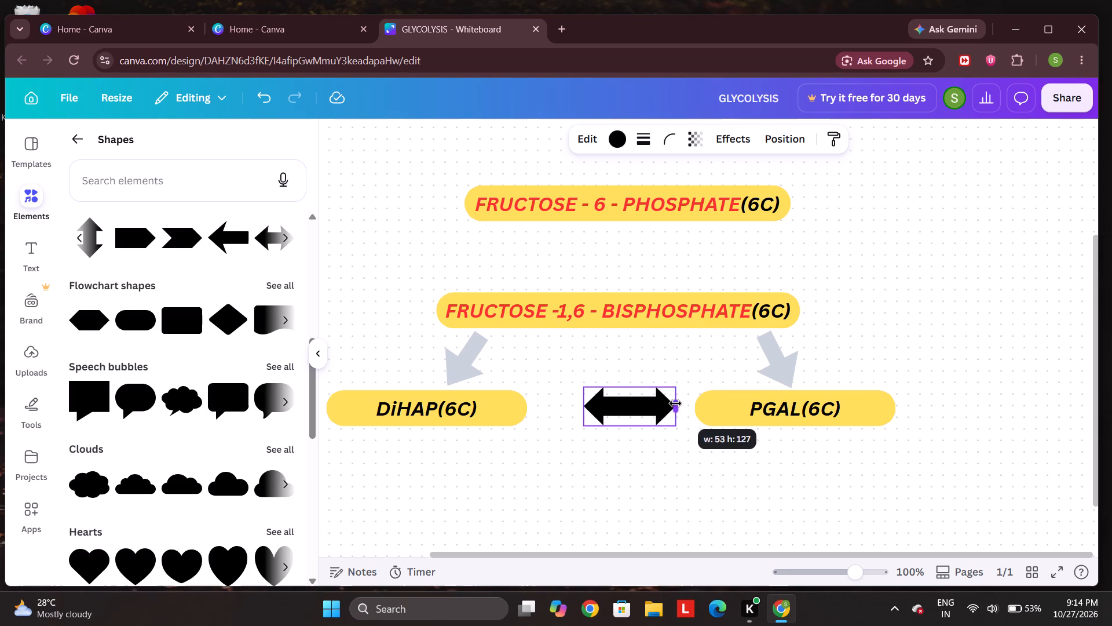
left_click_drag(675, 403, 690, 405)
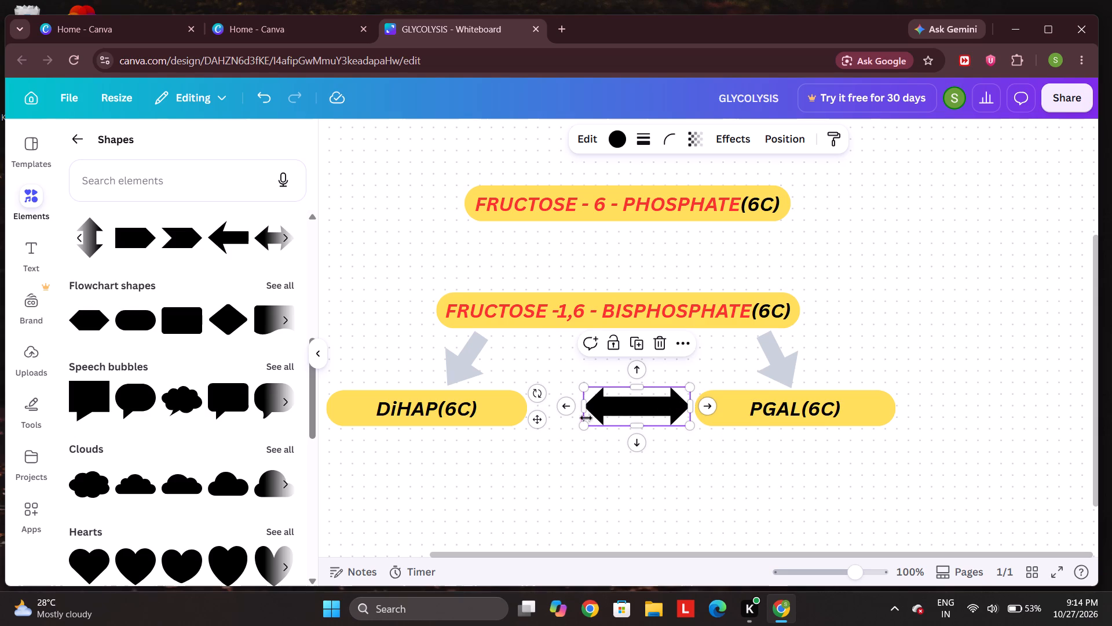
left_click_drag(588, 407, 535, 408)
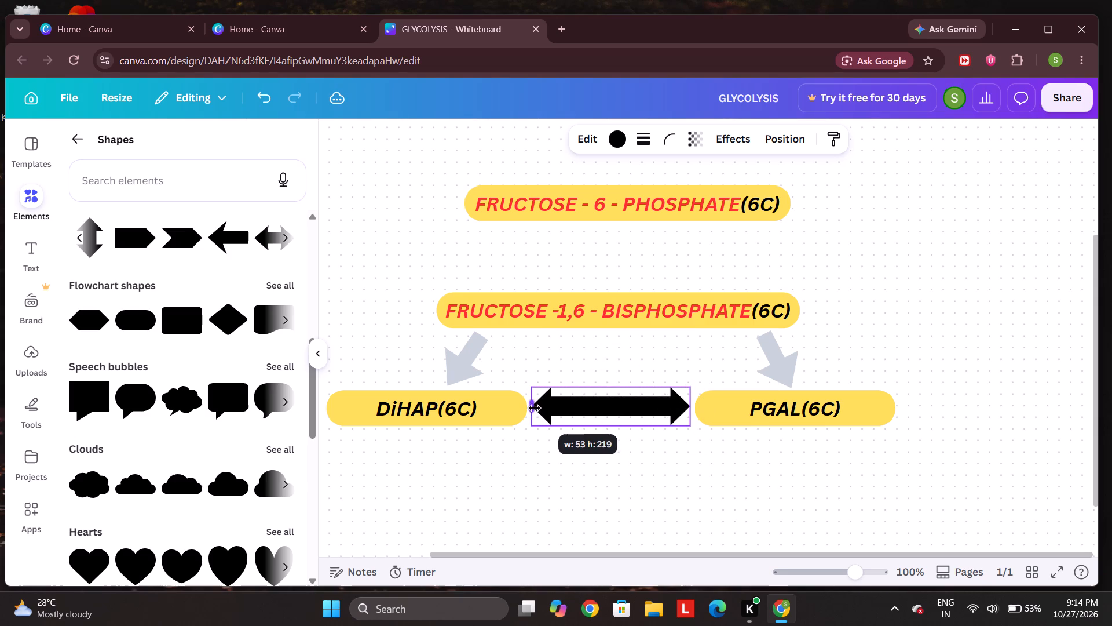
left_click_drag(535, 408, 532, 409)
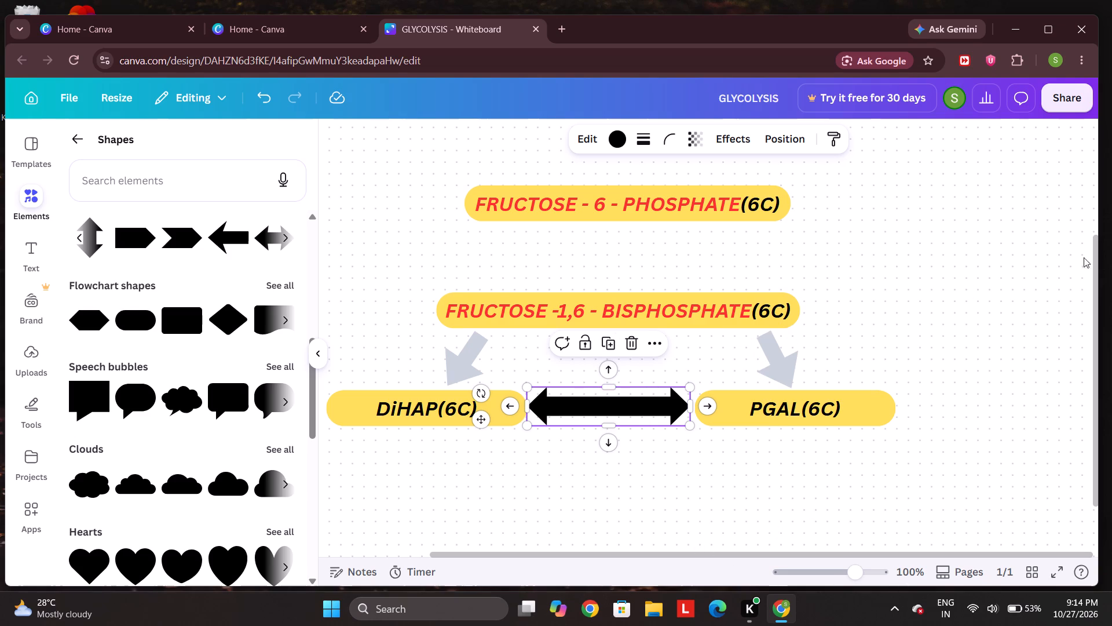
Change the carbon count in the DiHAP box to (3C).
left_click_drag(1095, 257, 1091, 273)
triple_click(456, 385)
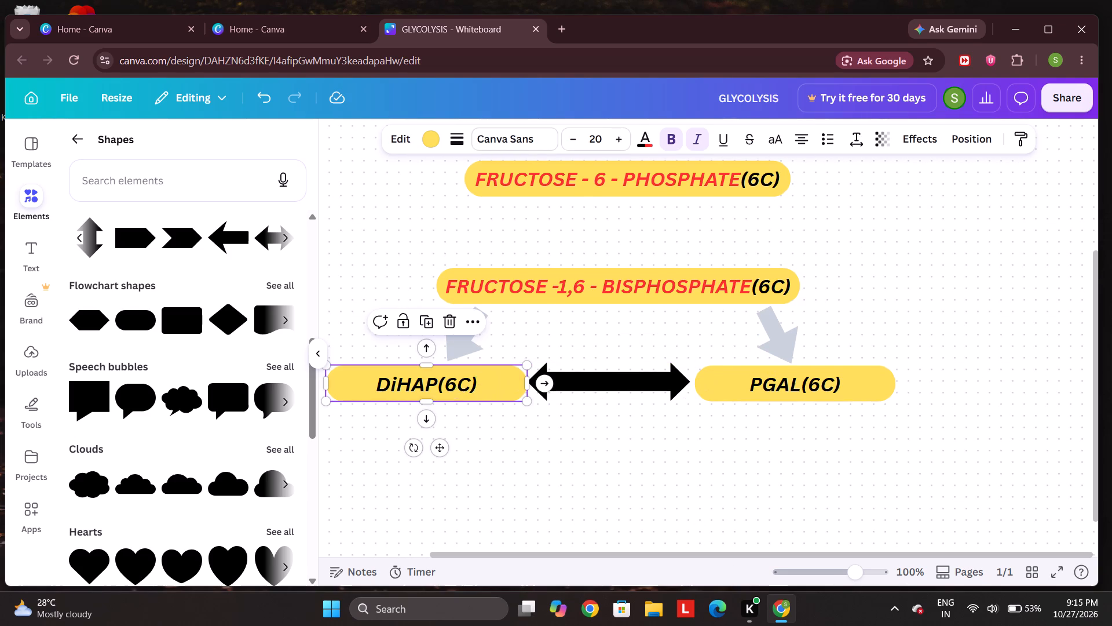
left_click(455, 385)
key("BackSpace")
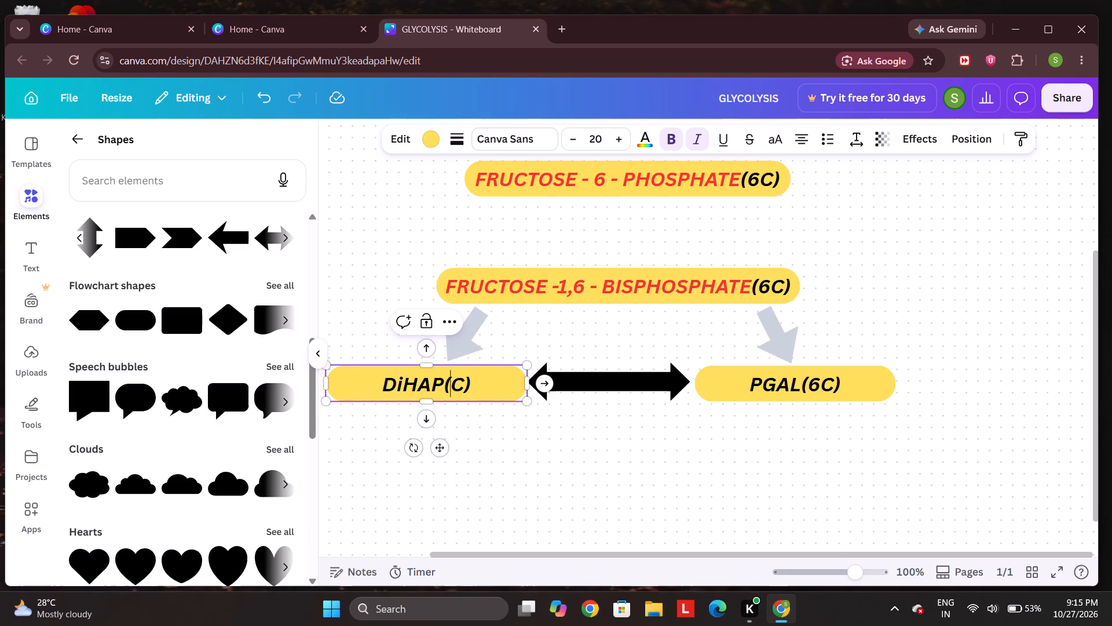
key("3")
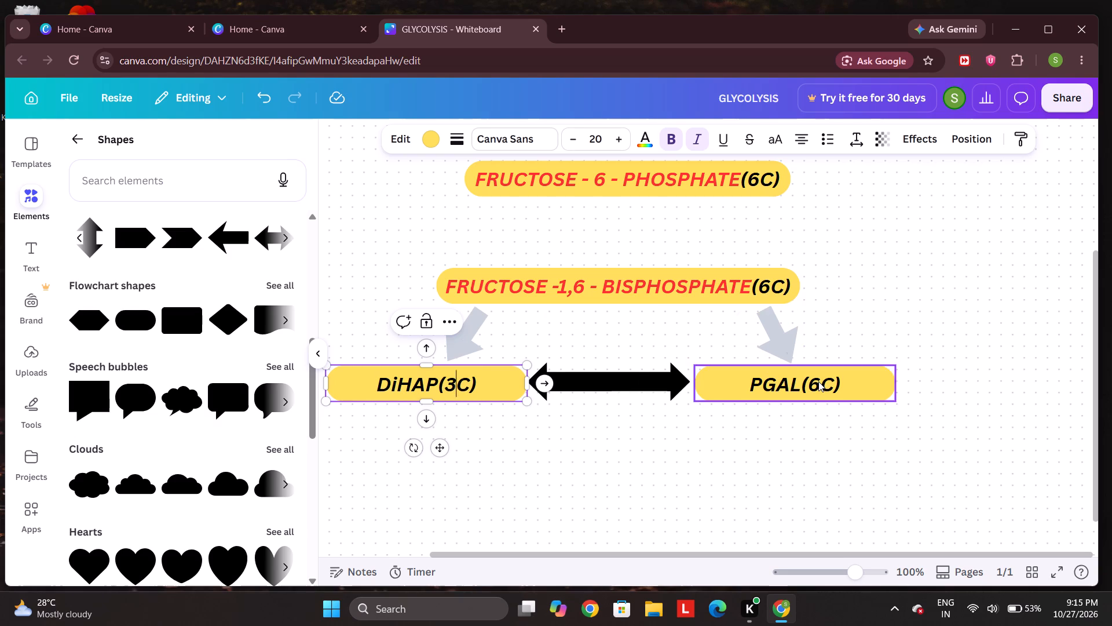
Change the carbon count in the PGAL box to (3C).
double_click(818, 381)
key("BackSpace")
key("3")
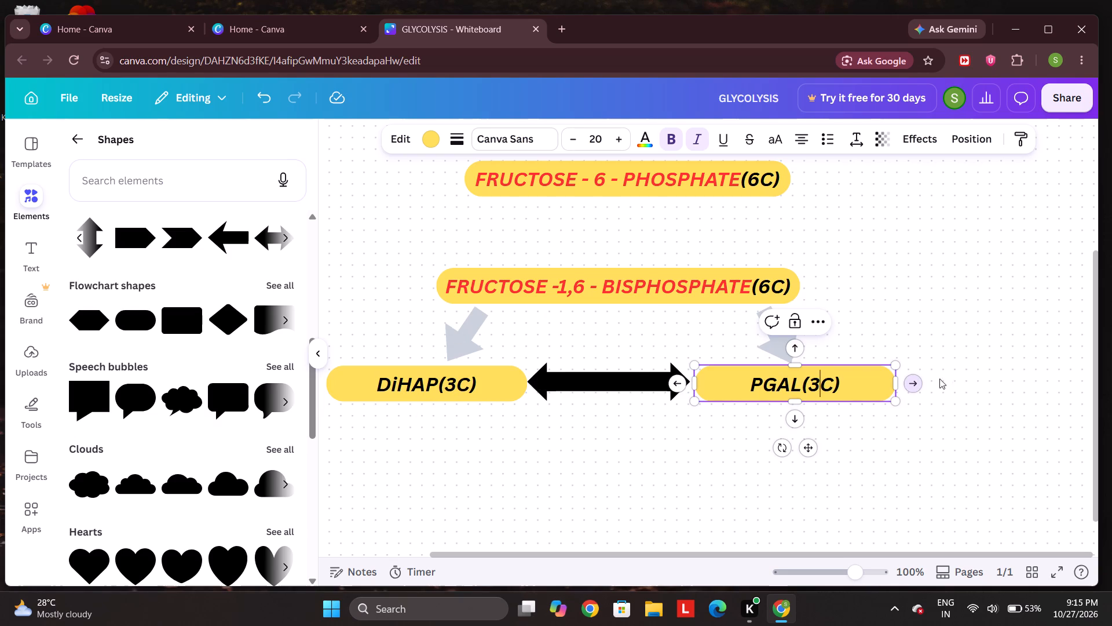
Delete the leftover yellow box lying below and to the left of the DiHAP(3C) box.
left_click_drag(1094, 294, 1094, 294)
left_click_drag(1094, 294, 1104, 354)
left_click(319, 484)
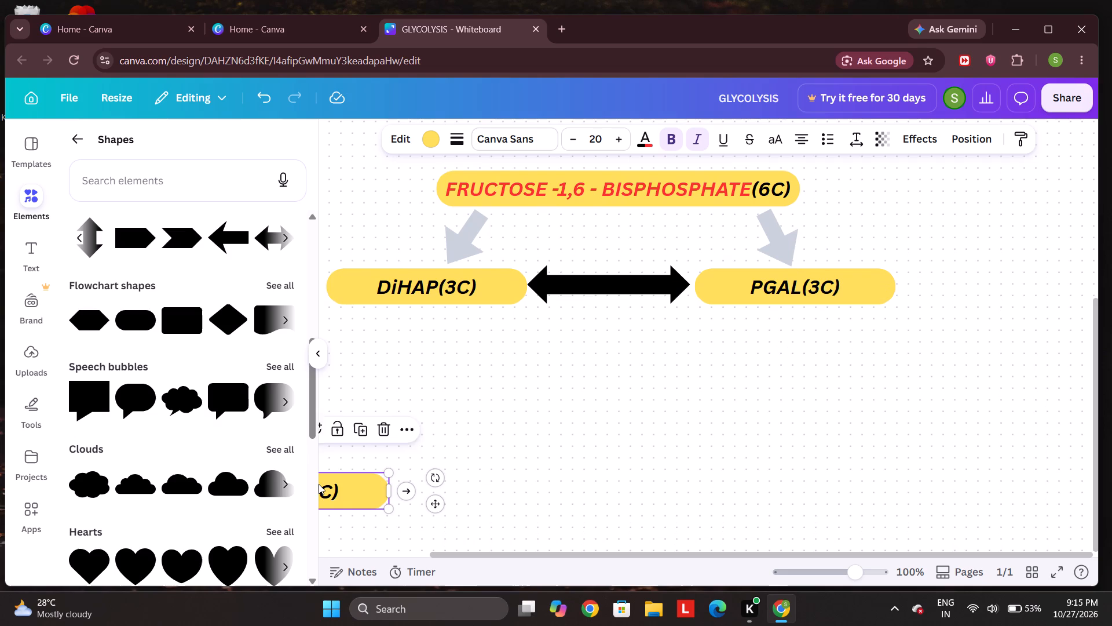
left_click(410, 436)
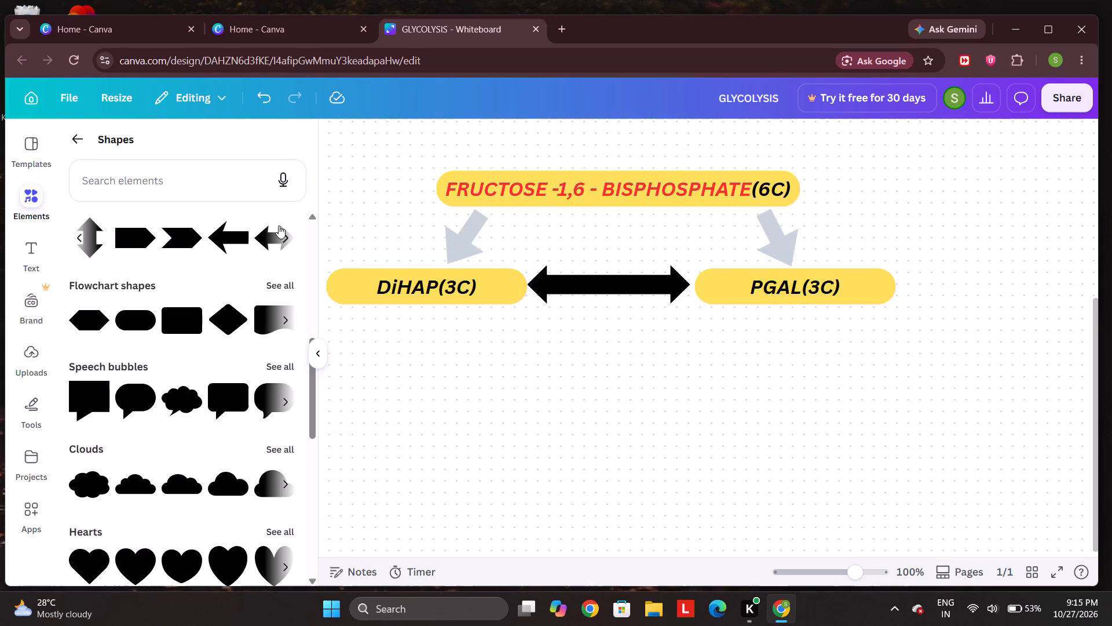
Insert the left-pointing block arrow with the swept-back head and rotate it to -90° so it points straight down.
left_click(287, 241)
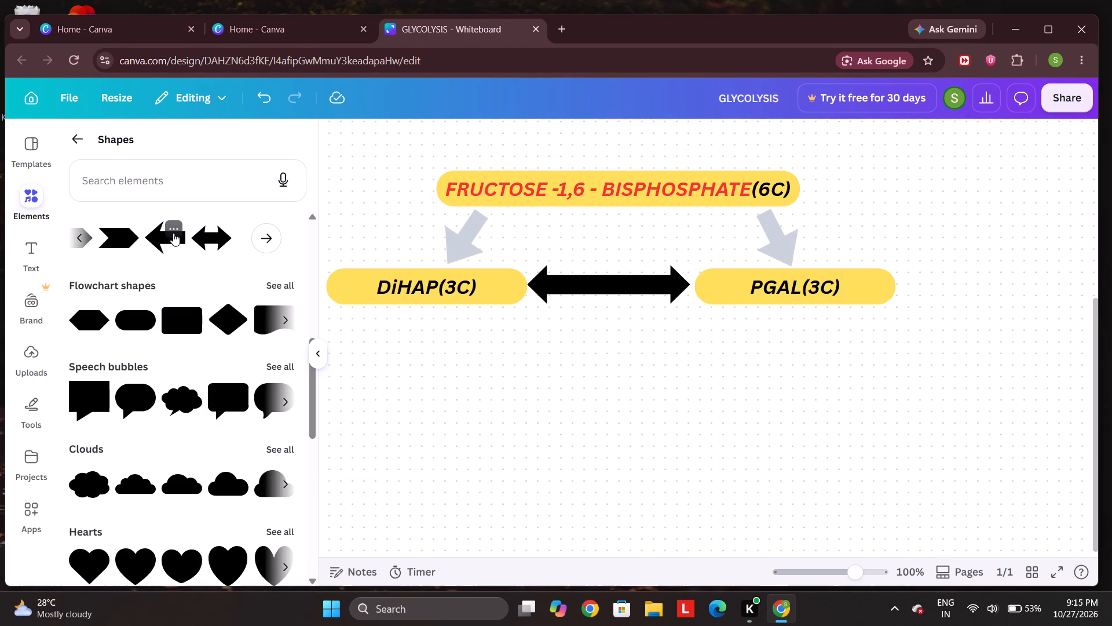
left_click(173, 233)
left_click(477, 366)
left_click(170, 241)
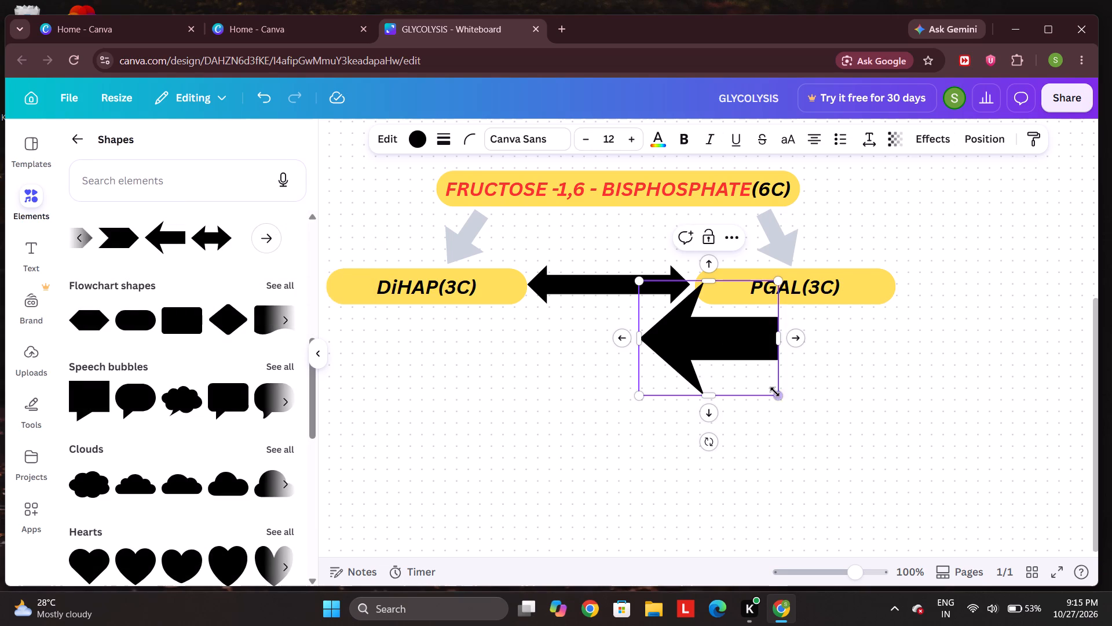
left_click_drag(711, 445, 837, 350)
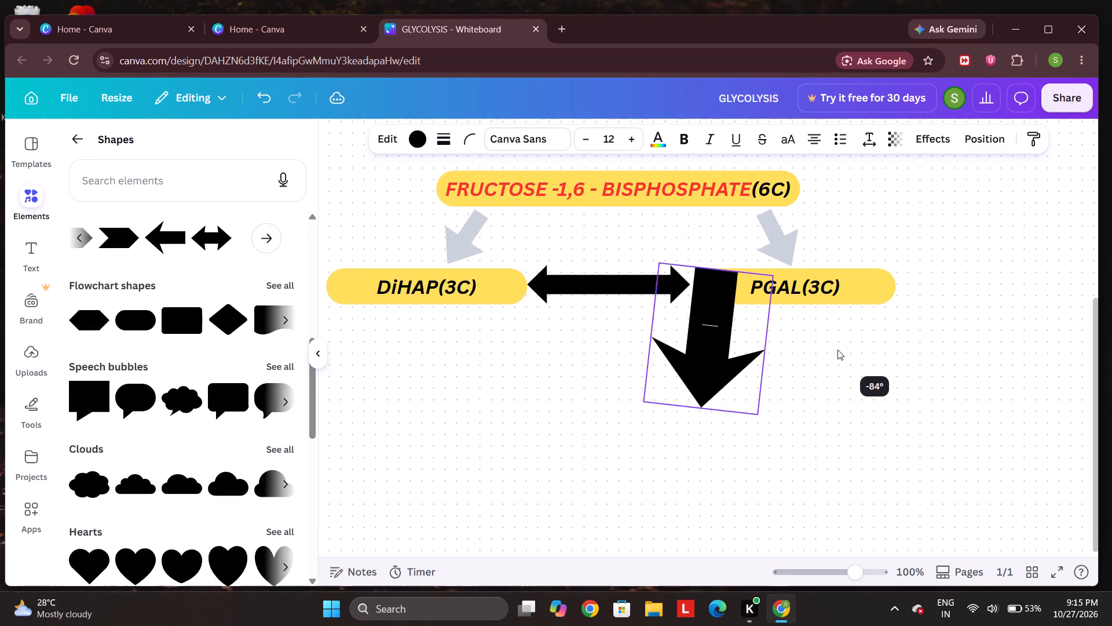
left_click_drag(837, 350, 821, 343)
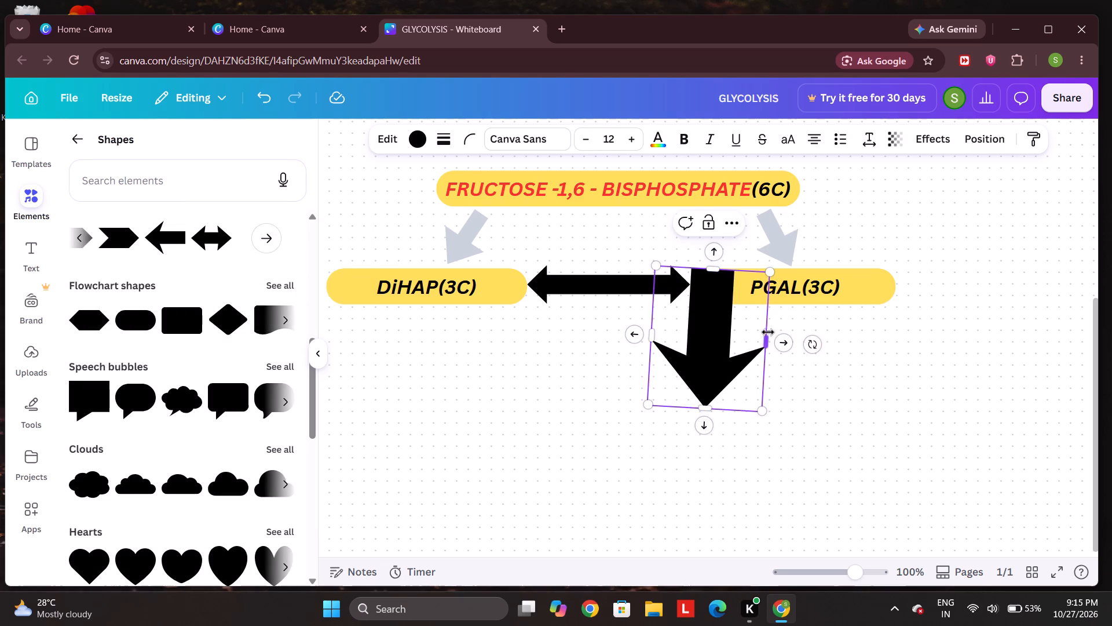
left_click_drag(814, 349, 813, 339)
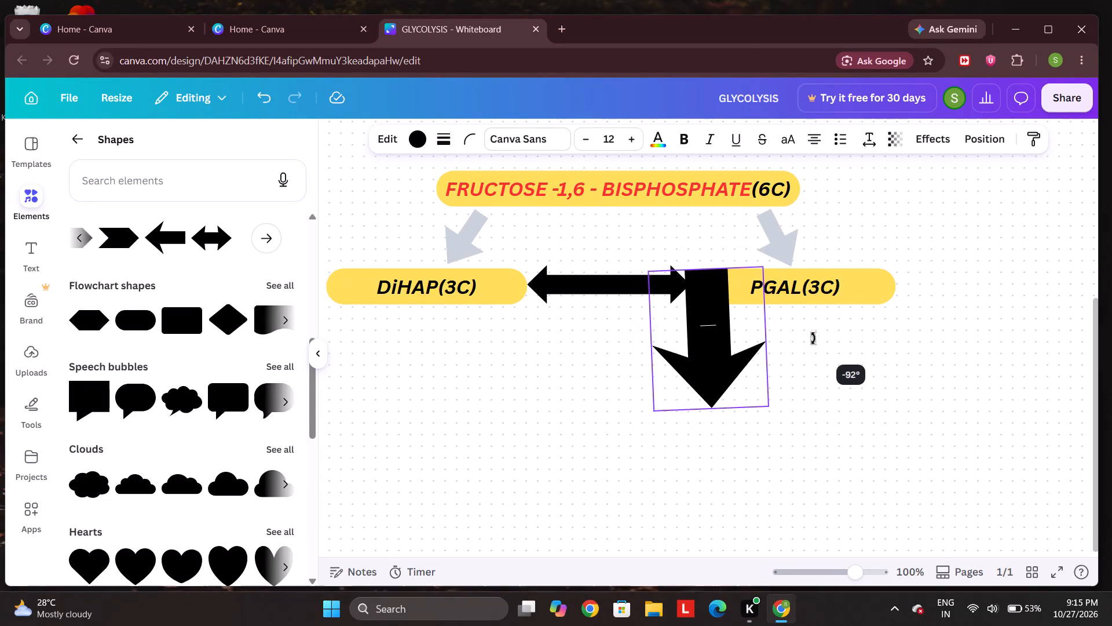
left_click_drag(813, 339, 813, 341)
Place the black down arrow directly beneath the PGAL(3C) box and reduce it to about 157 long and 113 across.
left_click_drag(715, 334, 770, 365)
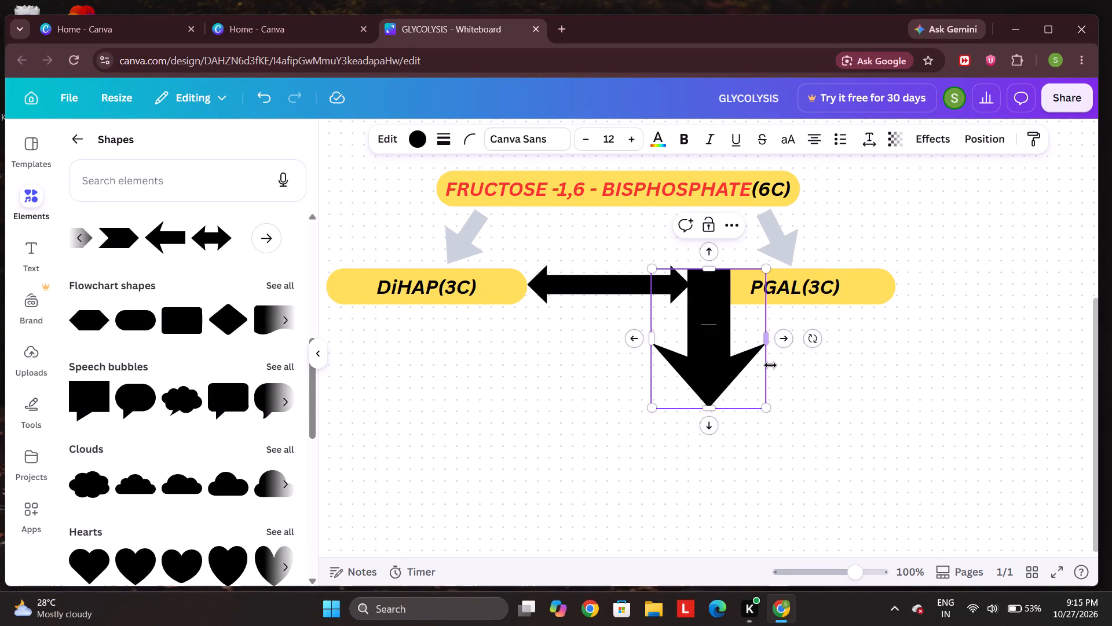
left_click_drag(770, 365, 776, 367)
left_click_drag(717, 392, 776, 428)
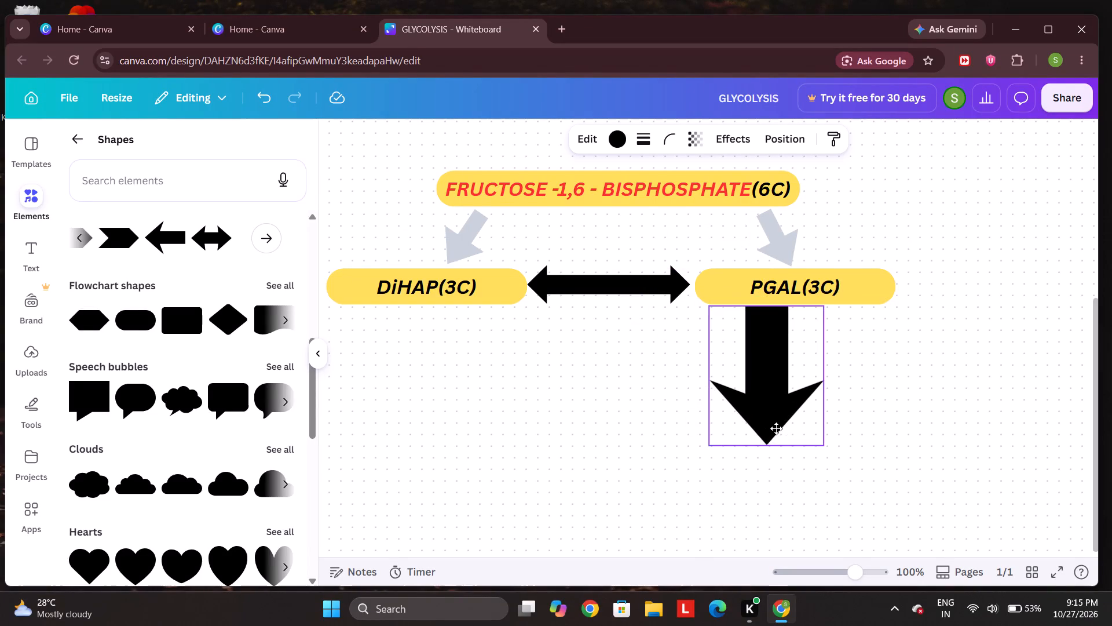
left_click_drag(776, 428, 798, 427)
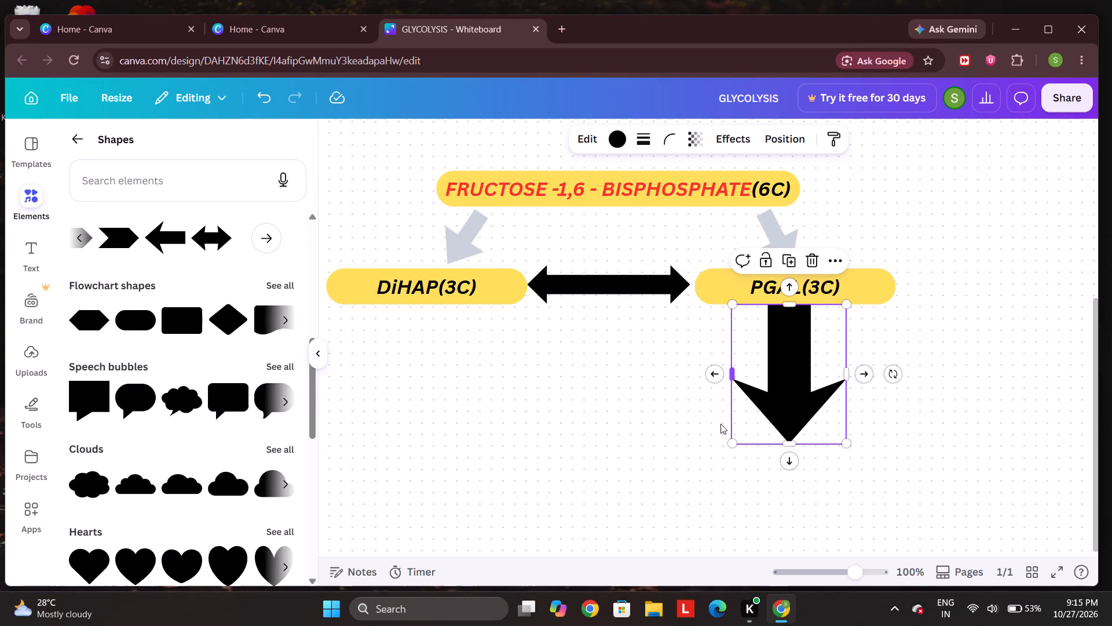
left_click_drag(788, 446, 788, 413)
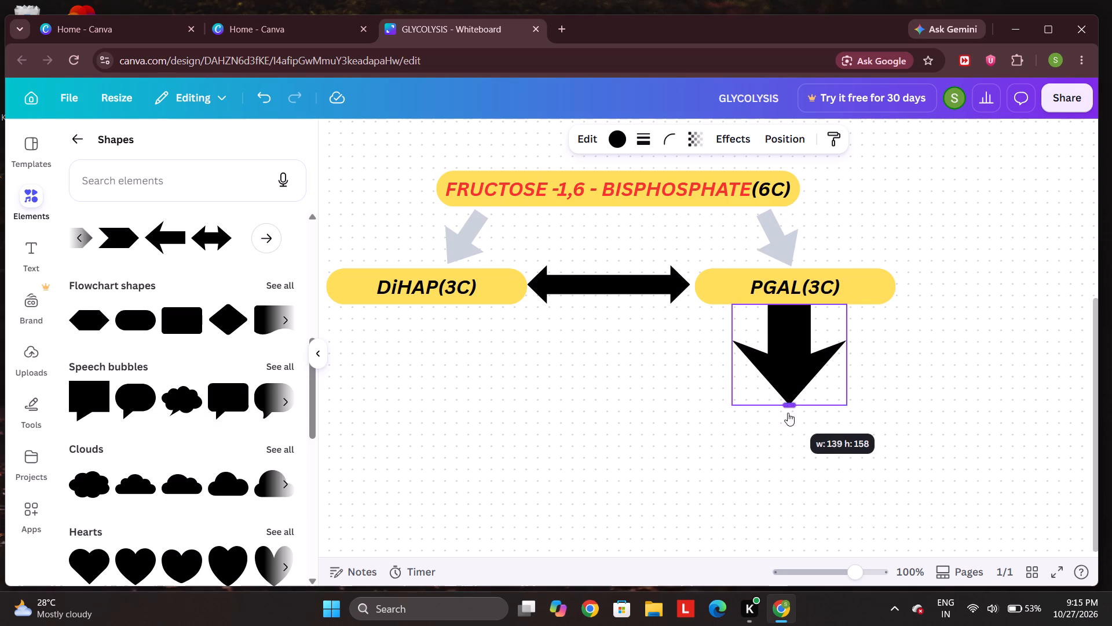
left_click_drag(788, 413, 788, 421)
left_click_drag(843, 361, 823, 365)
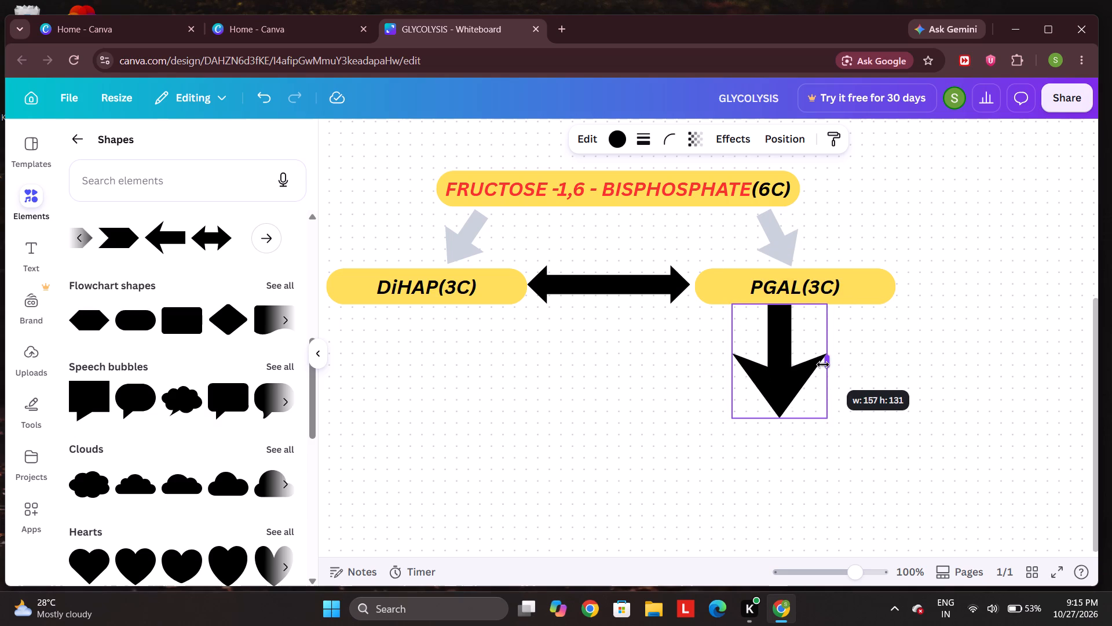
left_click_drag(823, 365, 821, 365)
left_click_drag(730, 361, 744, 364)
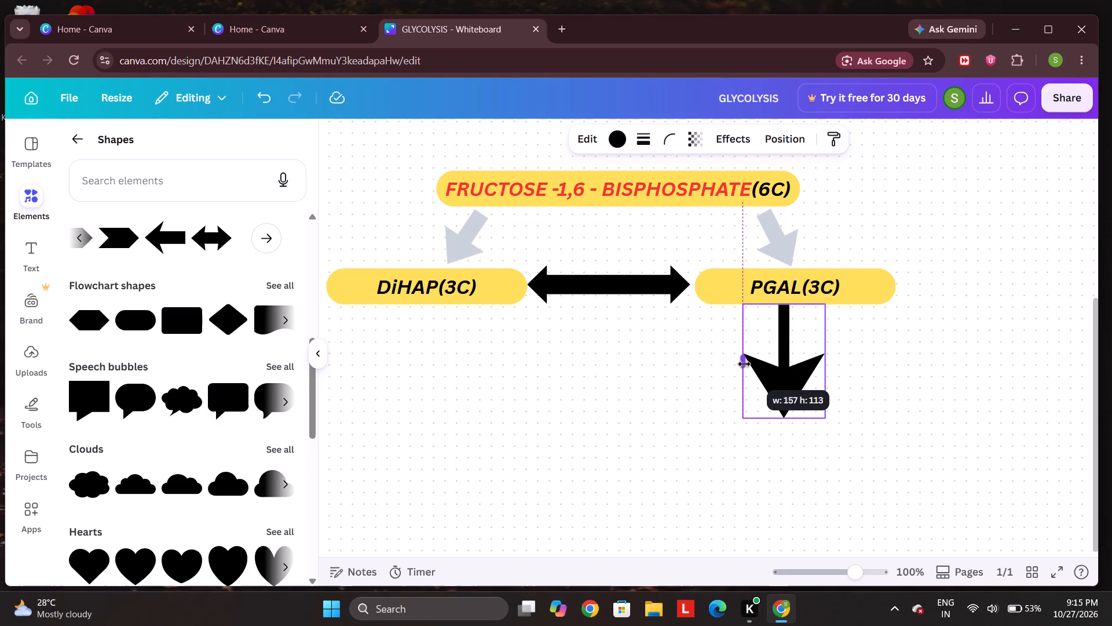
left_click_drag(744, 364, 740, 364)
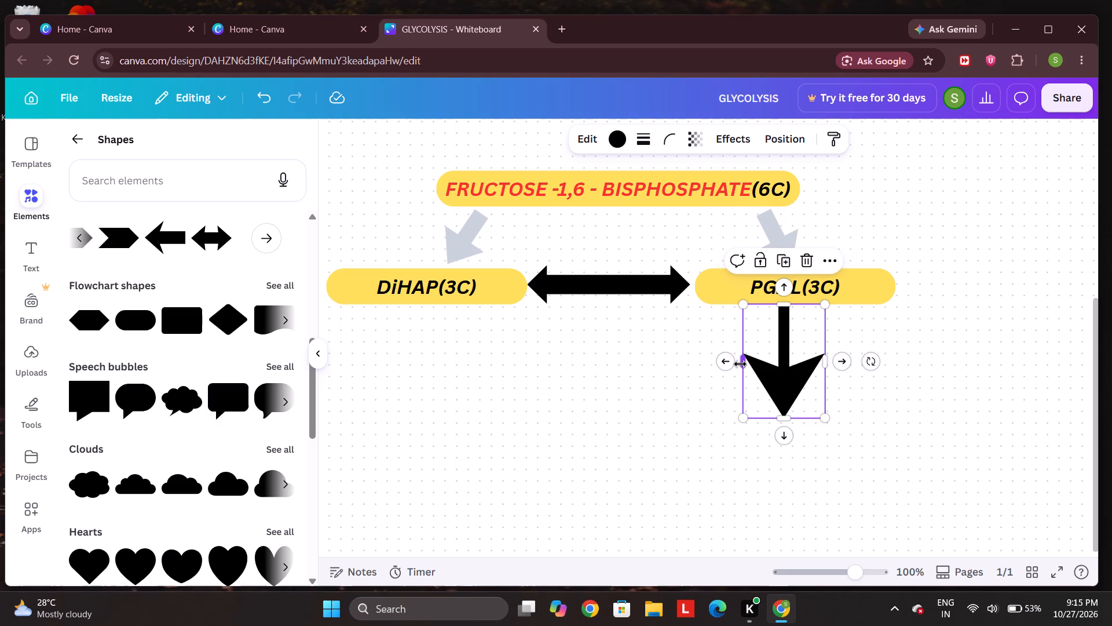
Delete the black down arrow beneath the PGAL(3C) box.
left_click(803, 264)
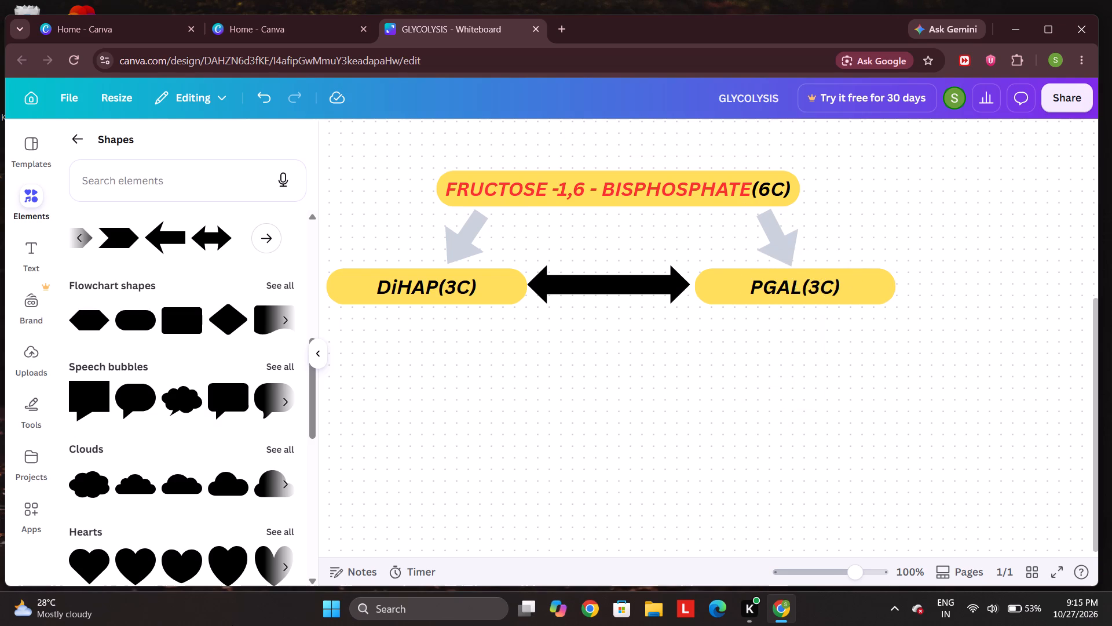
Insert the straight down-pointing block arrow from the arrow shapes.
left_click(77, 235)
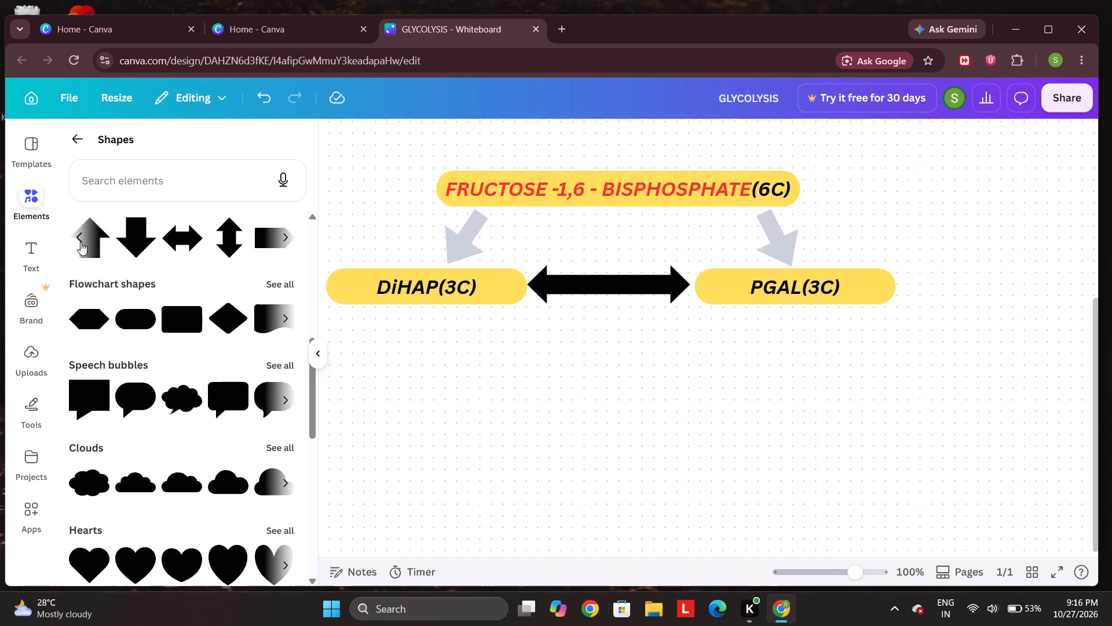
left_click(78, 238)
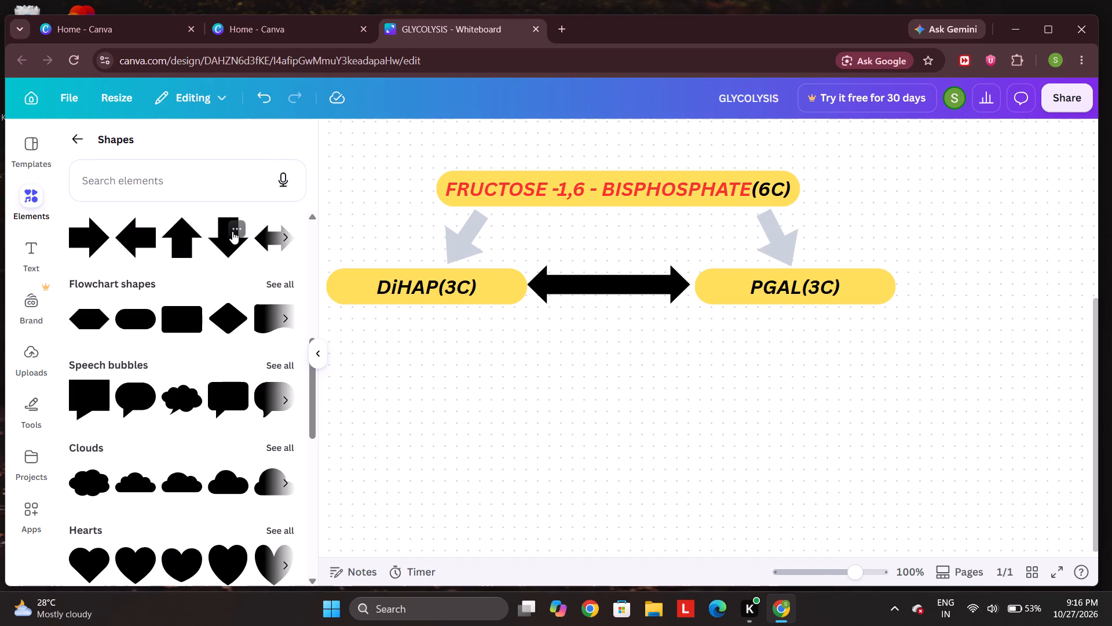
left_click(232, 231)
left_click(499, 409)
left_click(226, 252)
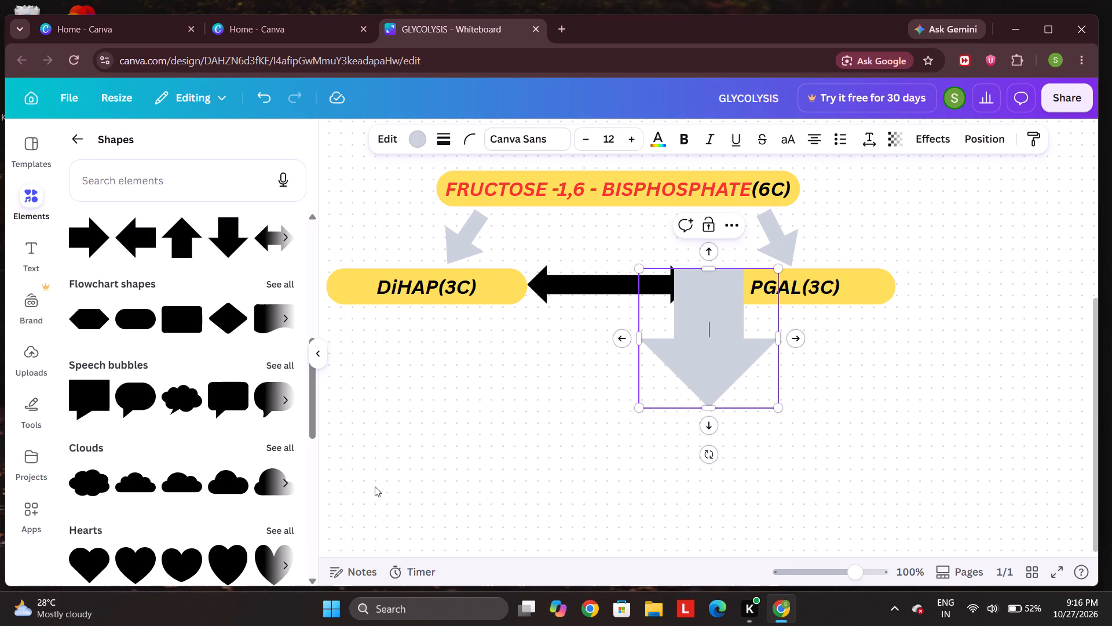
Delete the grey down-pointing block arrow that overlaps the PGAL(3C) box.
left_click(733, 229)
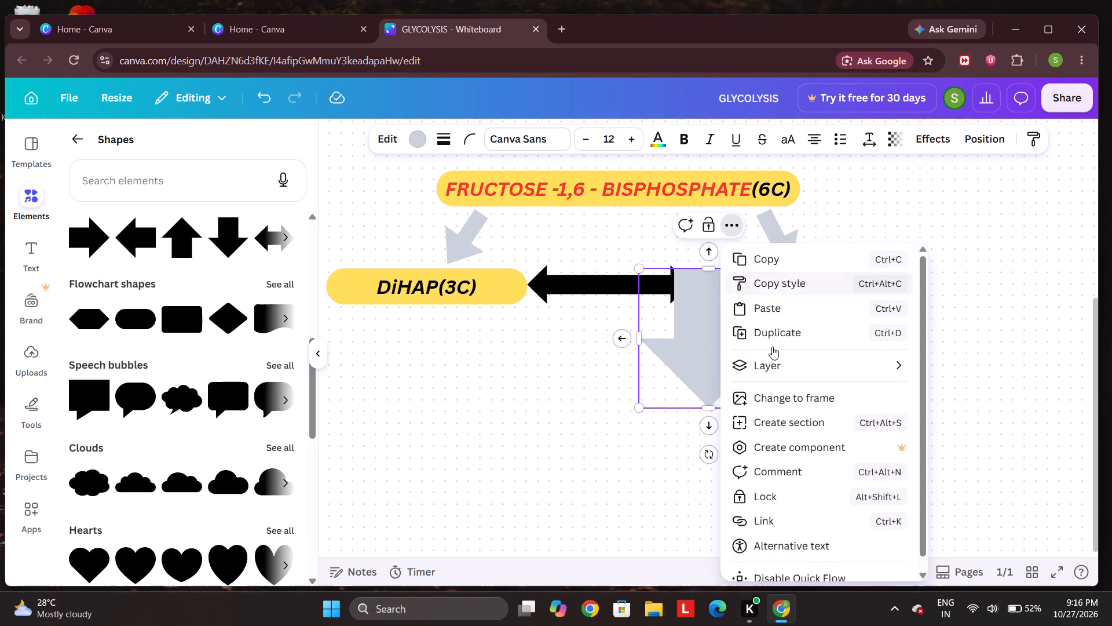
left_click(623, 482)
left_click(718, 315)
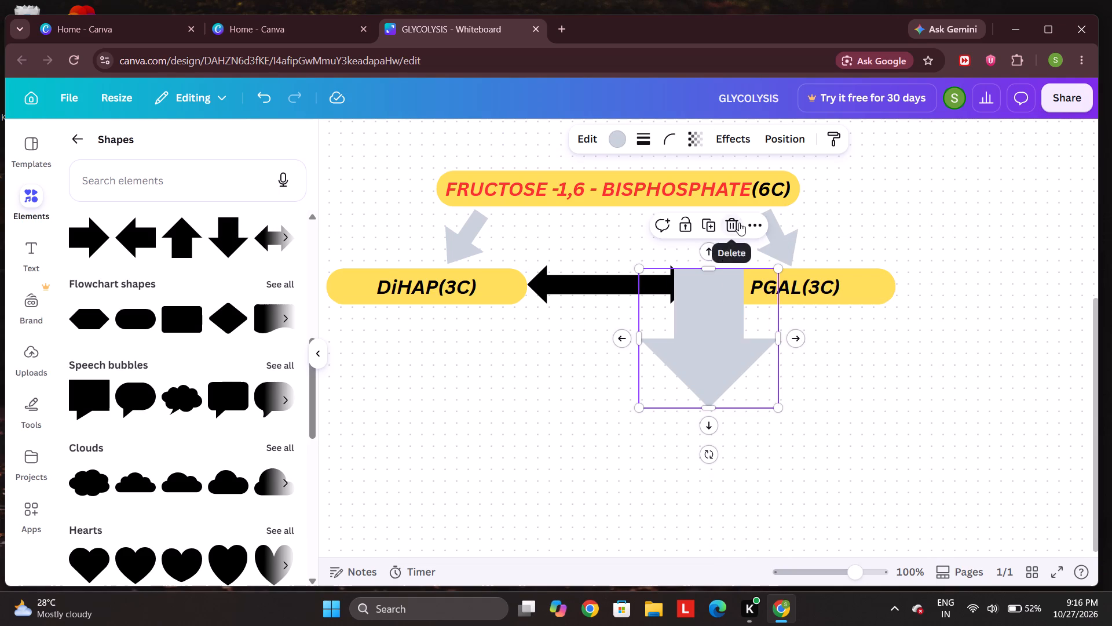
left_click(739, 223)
Search the elements for ARROW and add the thin straight line arrow to the whiteboard.
left_click(222, 179)
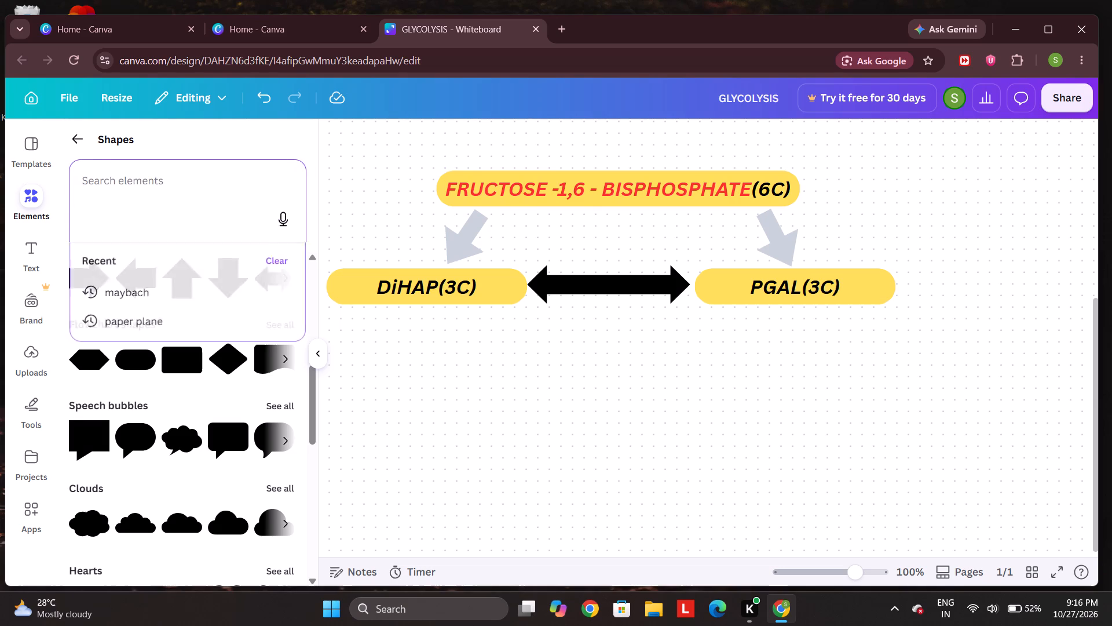
type("ARRO")
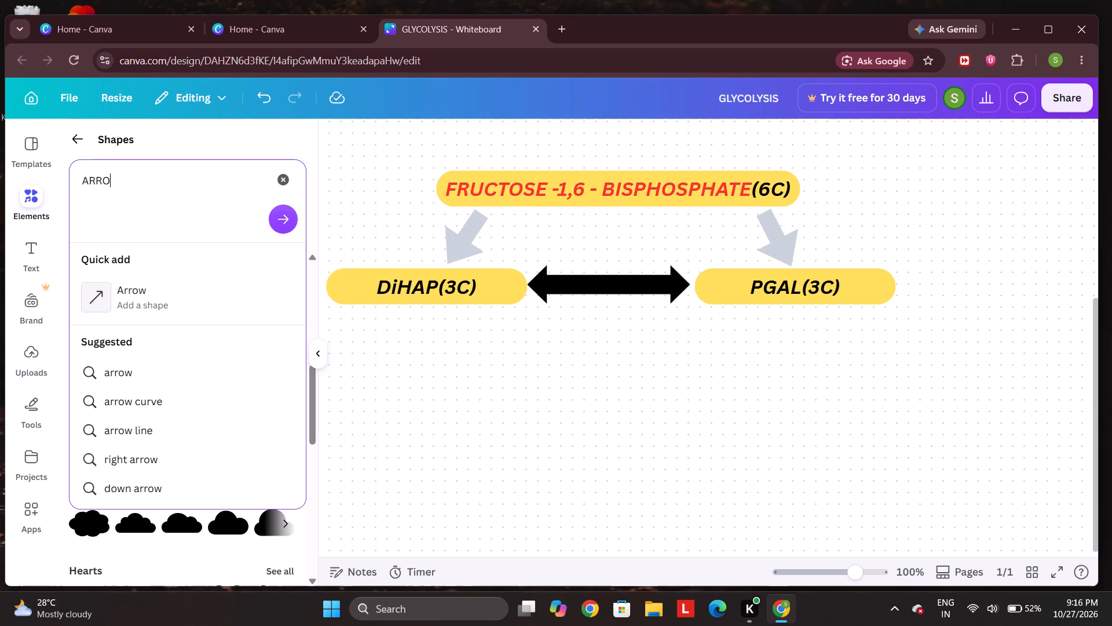
key("w")
left_click(204, 313)
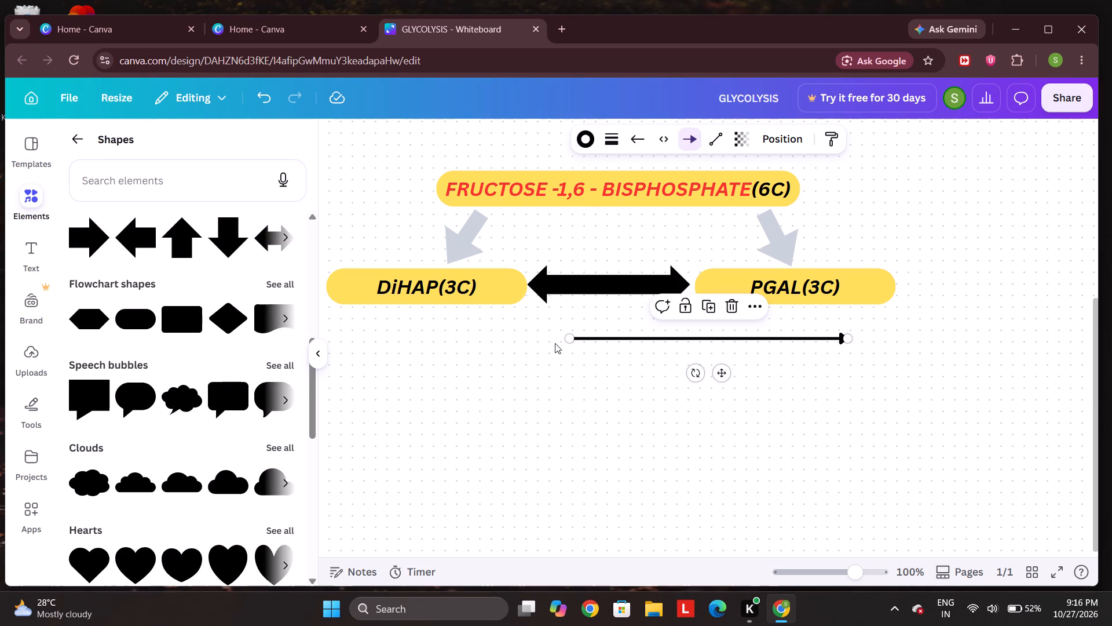
Reposition the line arrow's tail directly above its head so the arrow is short and points straight down.
left_click_drag(566, 339, 713, 287)
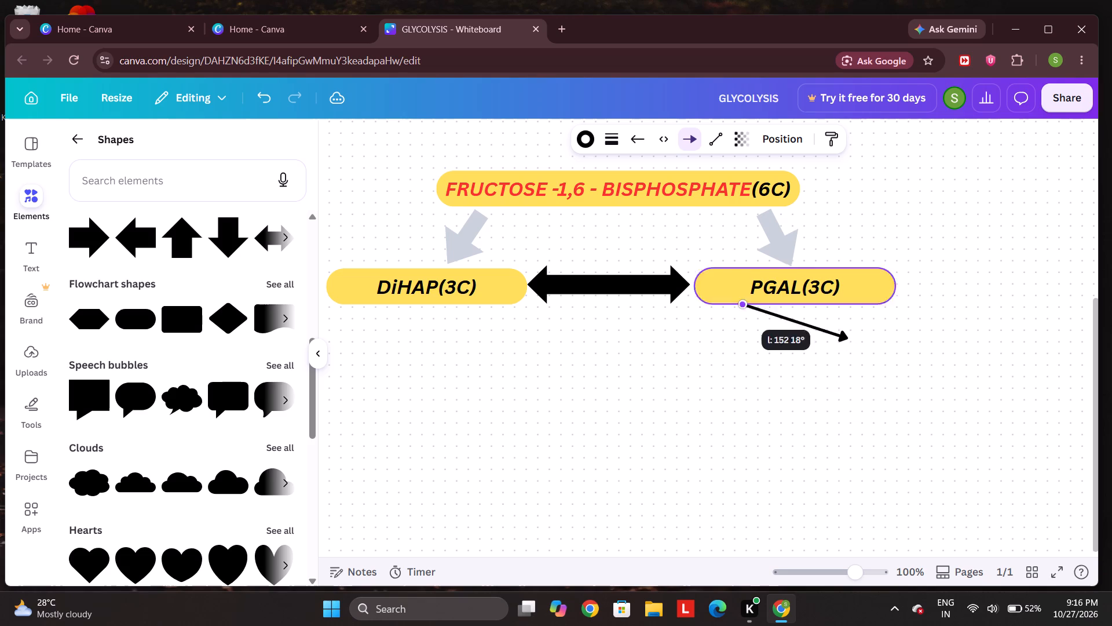
left_click_drag(713, 287, 829, 281)
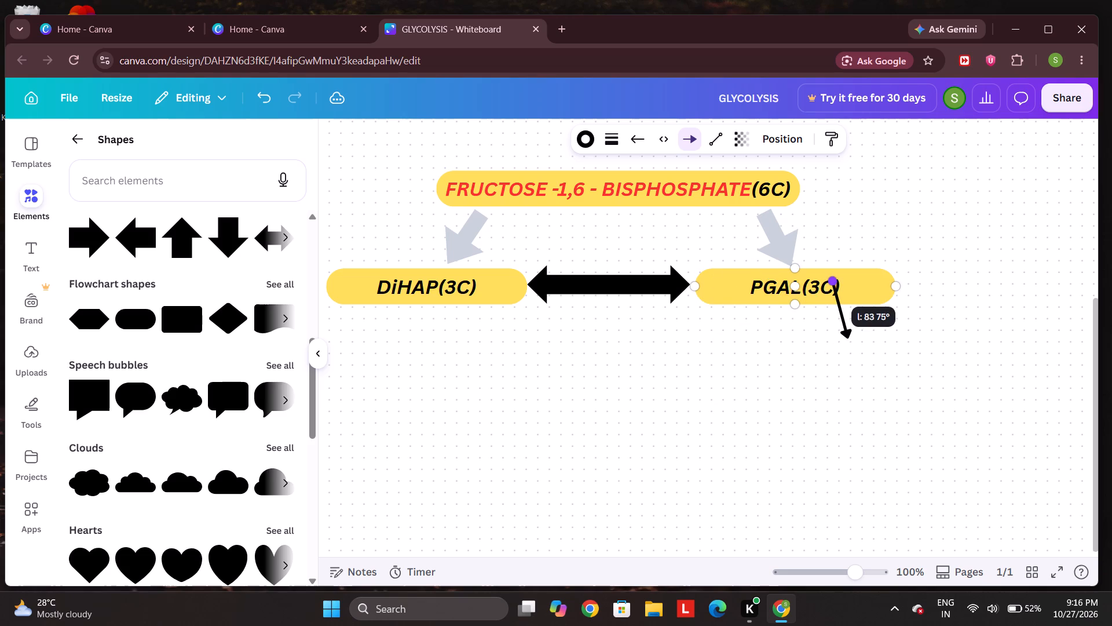
left_click_drag(829, 281, 846, 284)
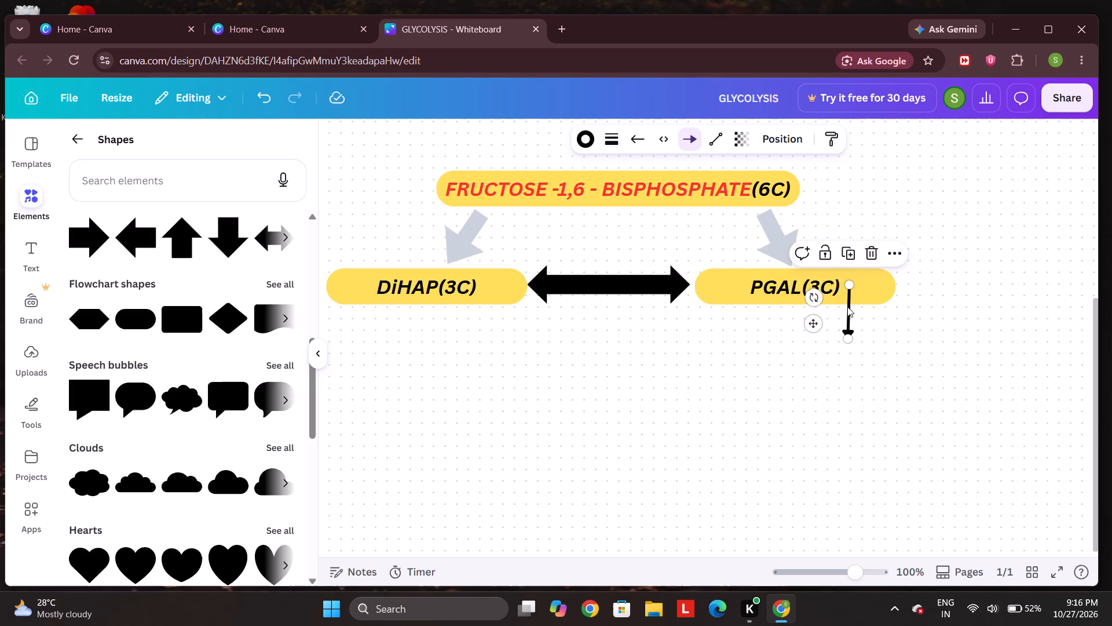
Place the thin down arrow centrally beneath the PGAL(3C) box and lengthen it slightly, keeping it vertical.
left_click_drag(815, 320, 778, 350)
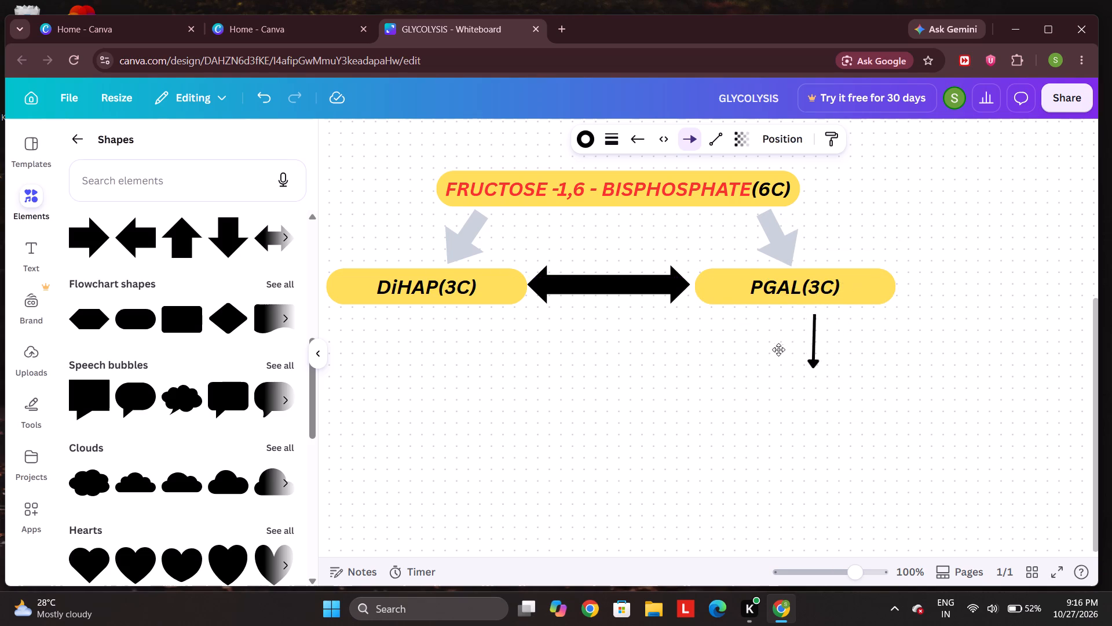
left_click_drag(778, 350, 755, 347)
left_click_drag(787, 366, 789, 370)
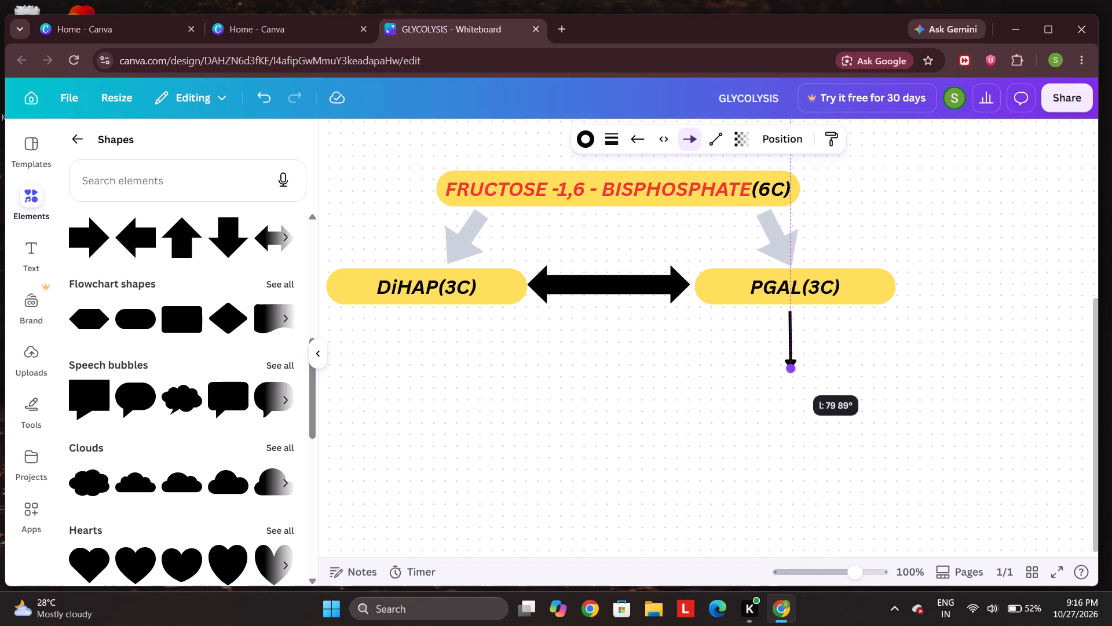
left_click_drag(789, 370, 784, 364)
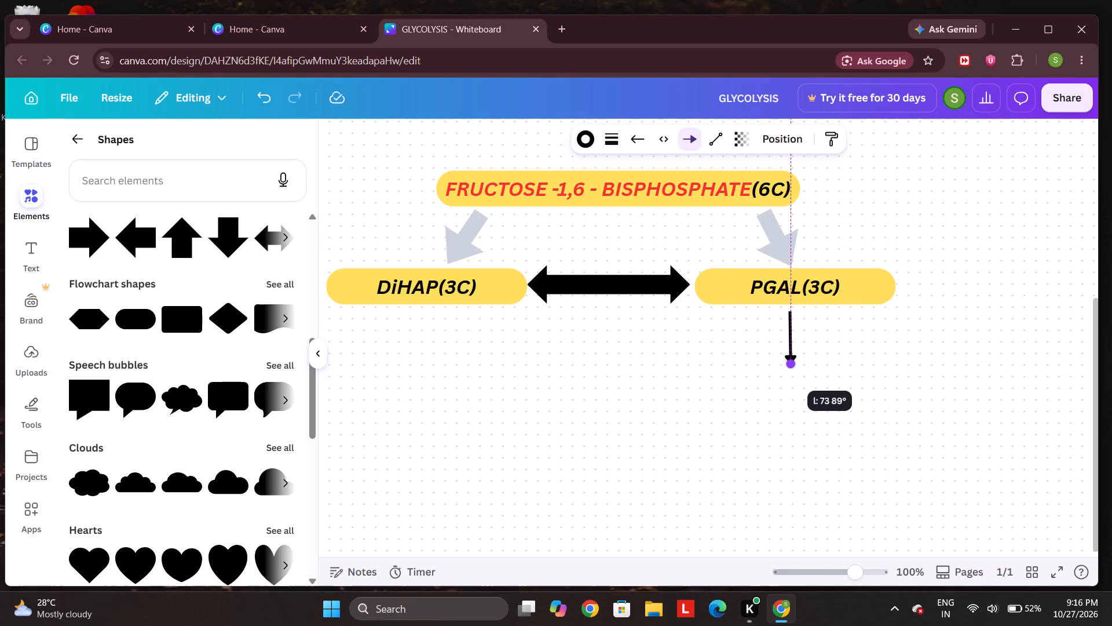
left_click_drag(784, 364, 785, 363)
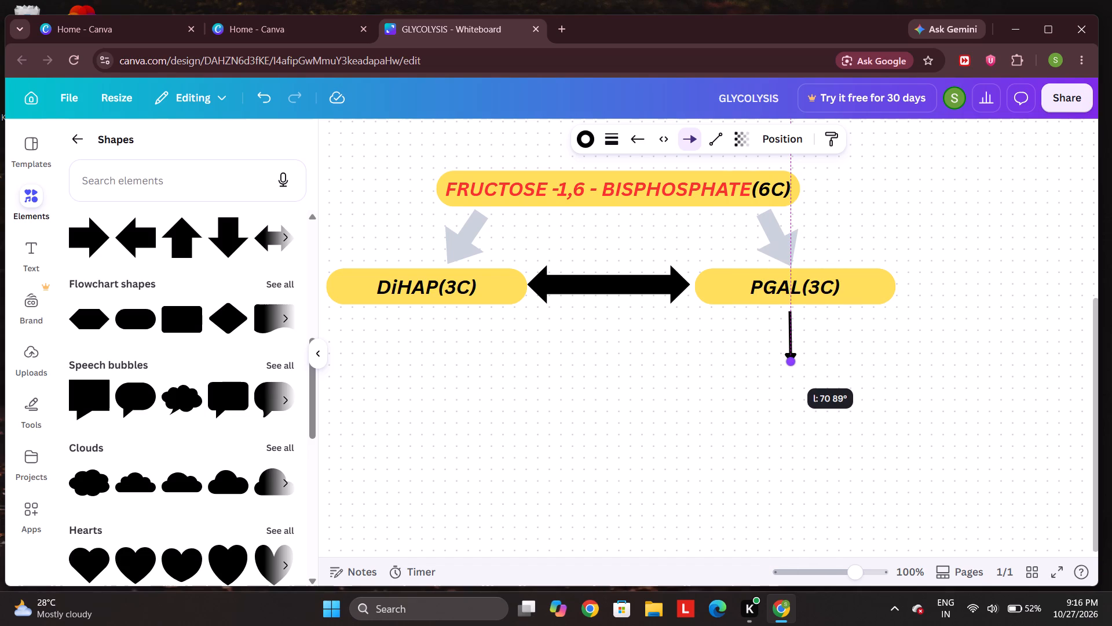
left_click_drag(785, 363, 788, 377)
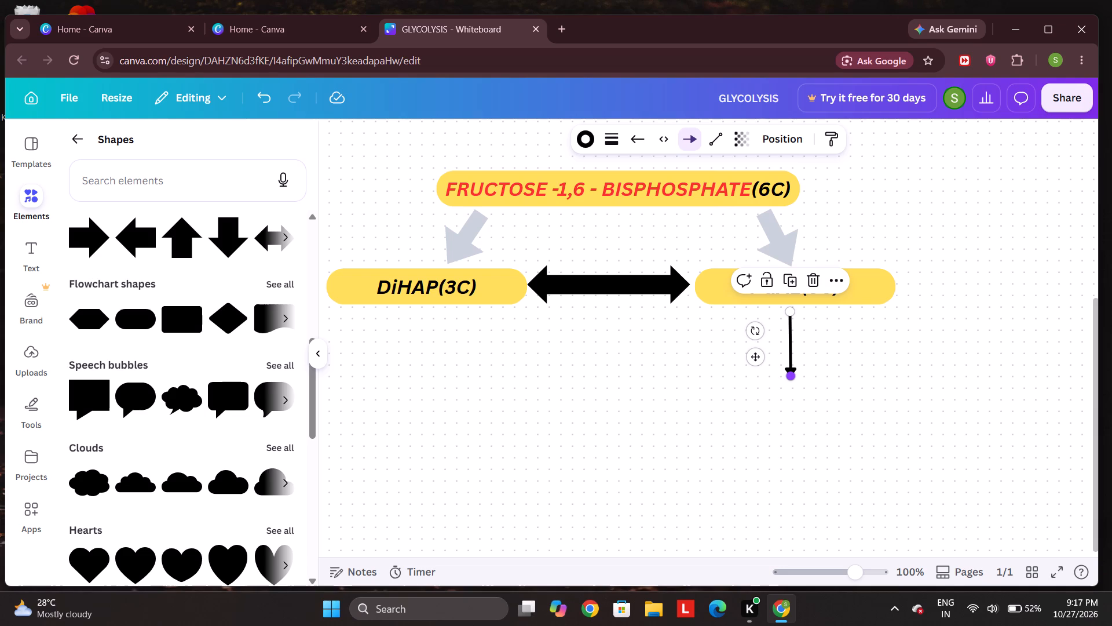
left_click(790, 377)
left_click(801, 406)
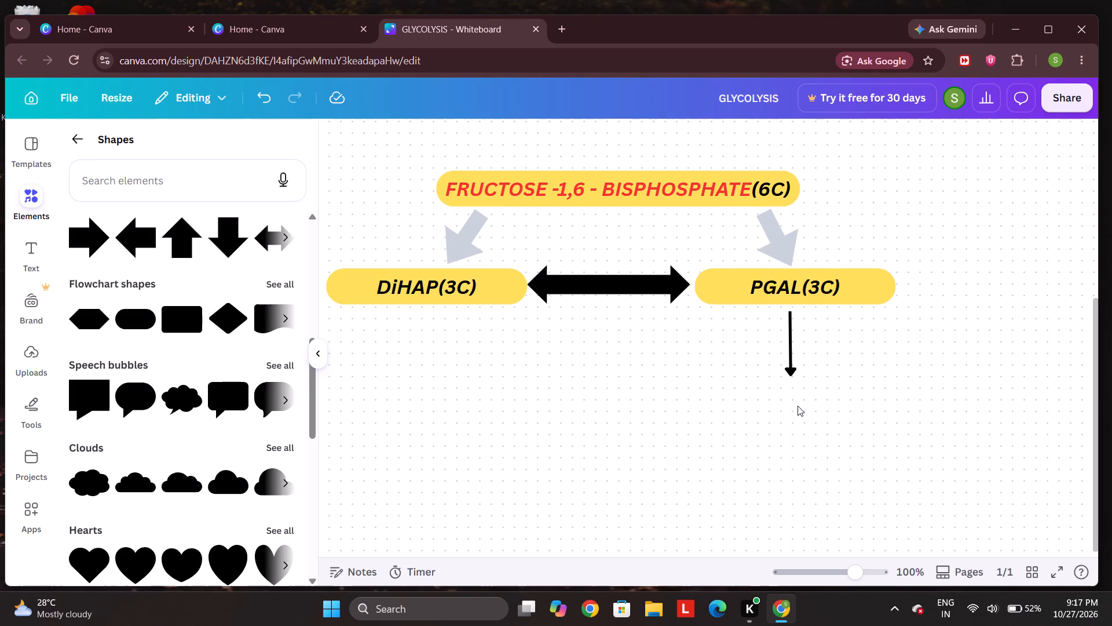
Duplicate the PGAL(3C) box and place the copy just below the thin down arrow, aligned with the original box.
left_click(726, 283)
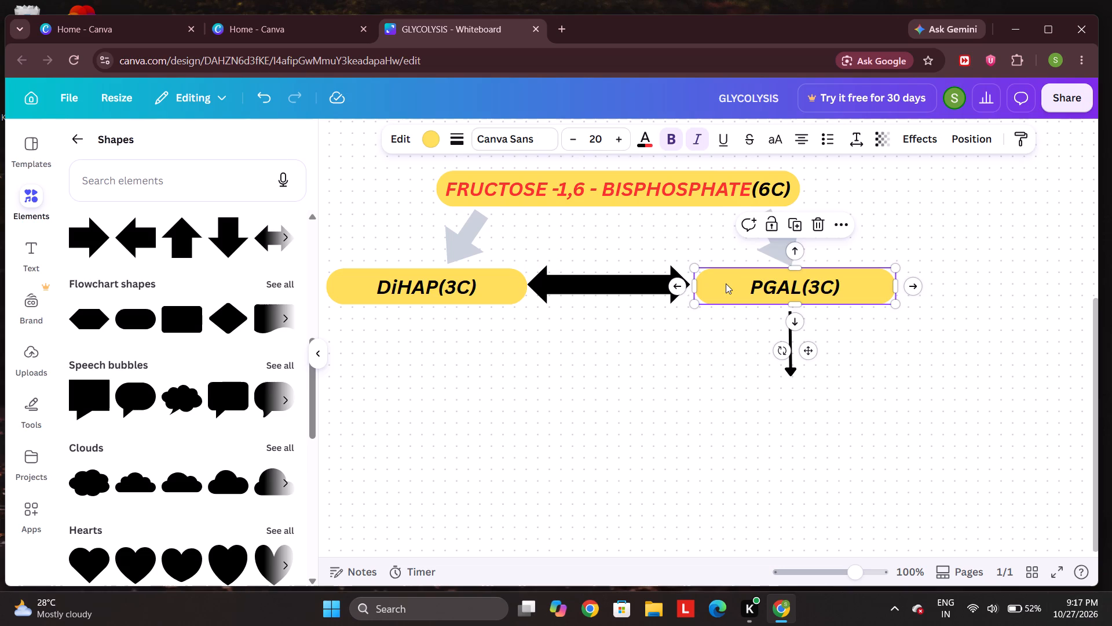
left_click(797, 225)
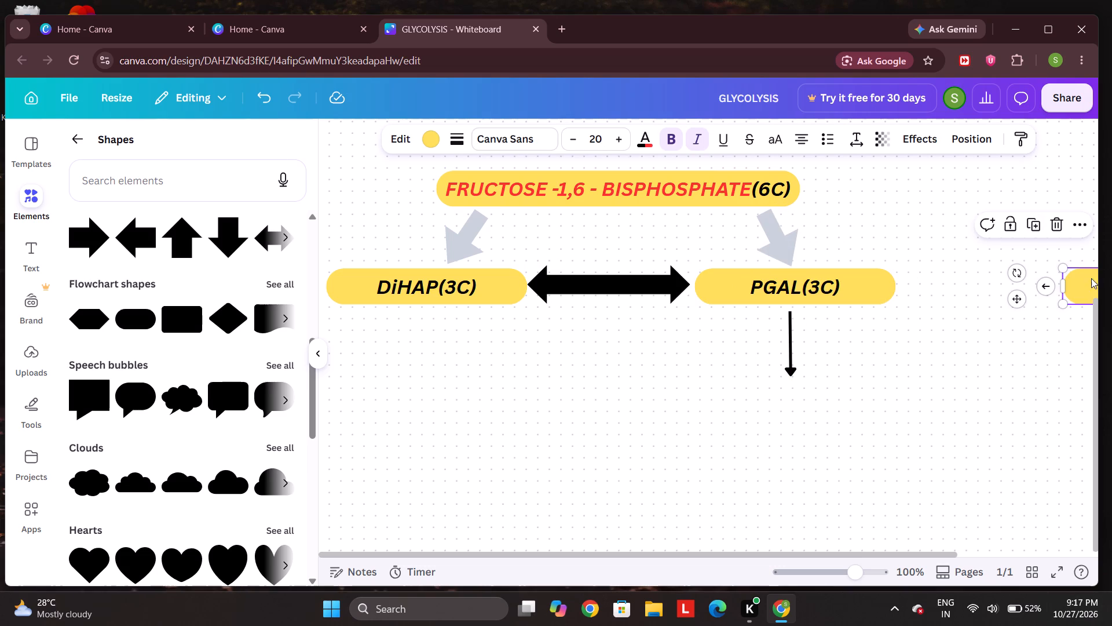
left_click_drag(1082, 293, 716, 409)
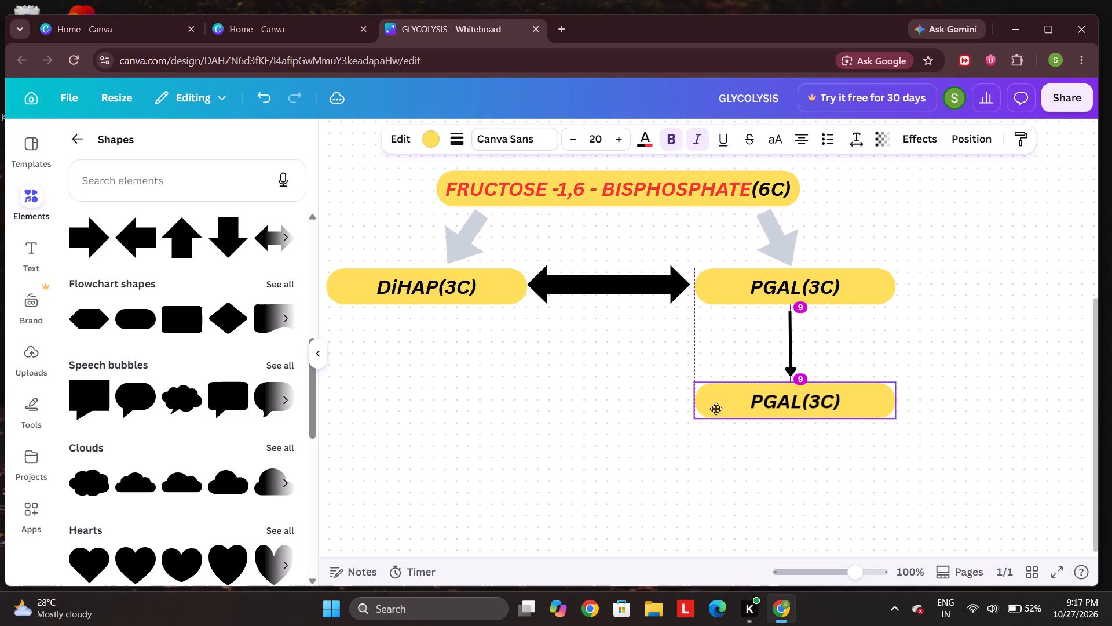
left_click_drag(716, 409, 715, 408)
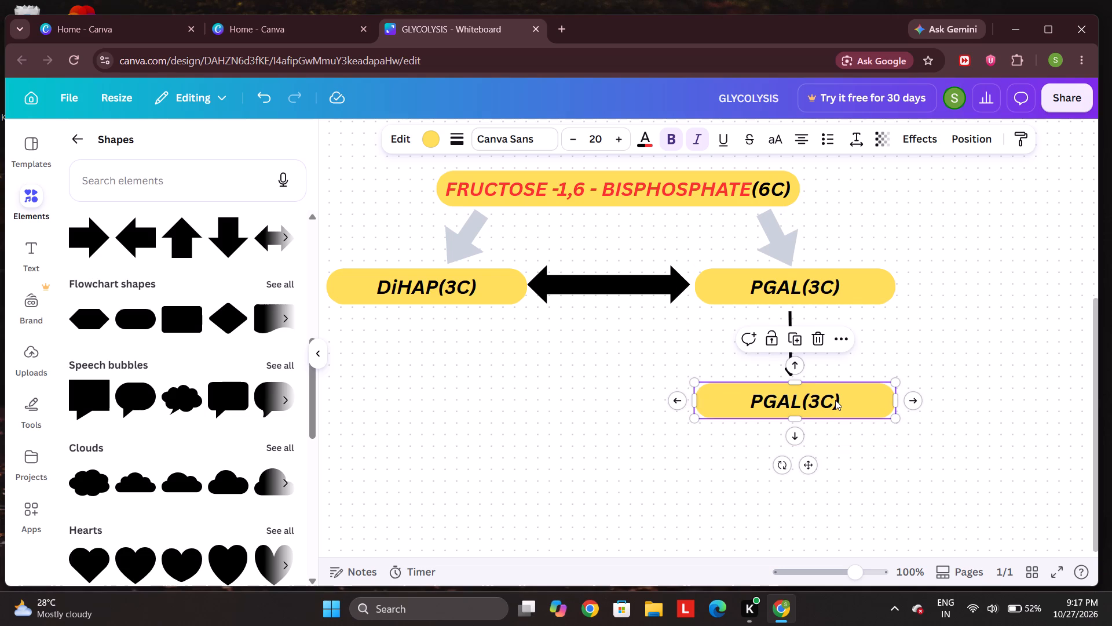
Clear the PGAL(3C) label from the duplicated box below the thin arrow.
left_click(835, 400)
double_click(837, 400)
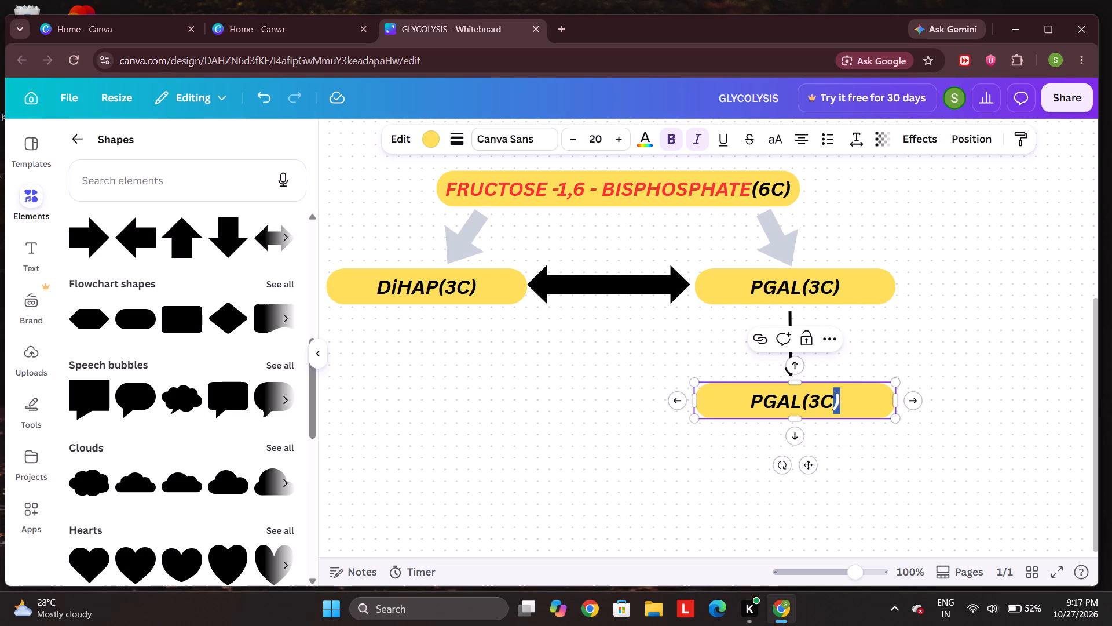
key("BackSpace")
key("BackSpace")
key("BackSpace")
key("BackSpace")
key("BackSpace")
key("BackSpace")
key("BackSpace")
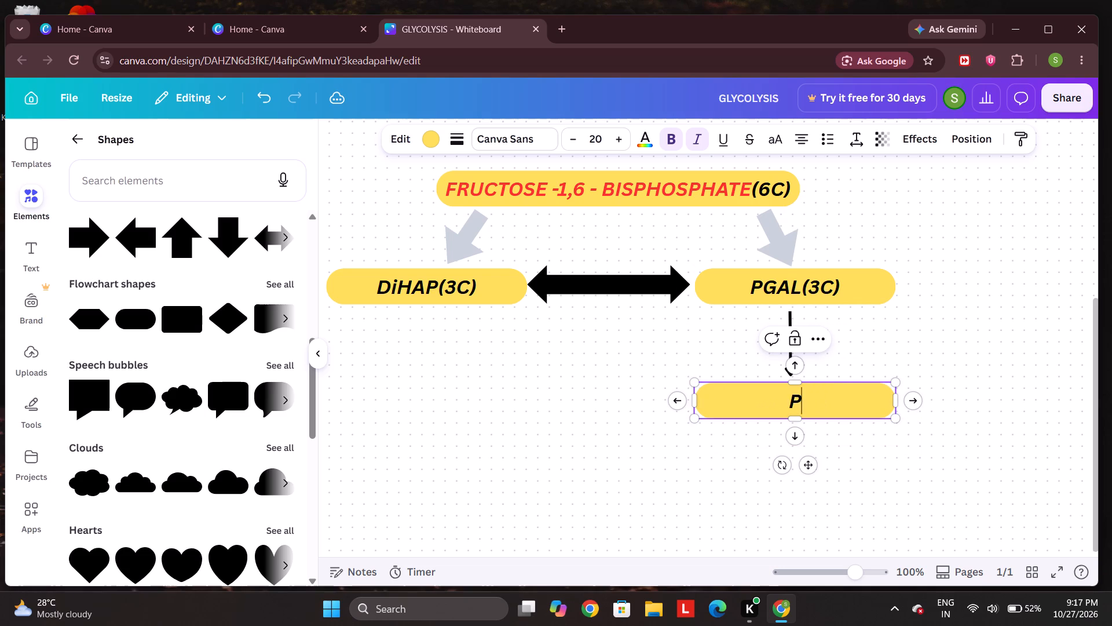
key("BackSpace")
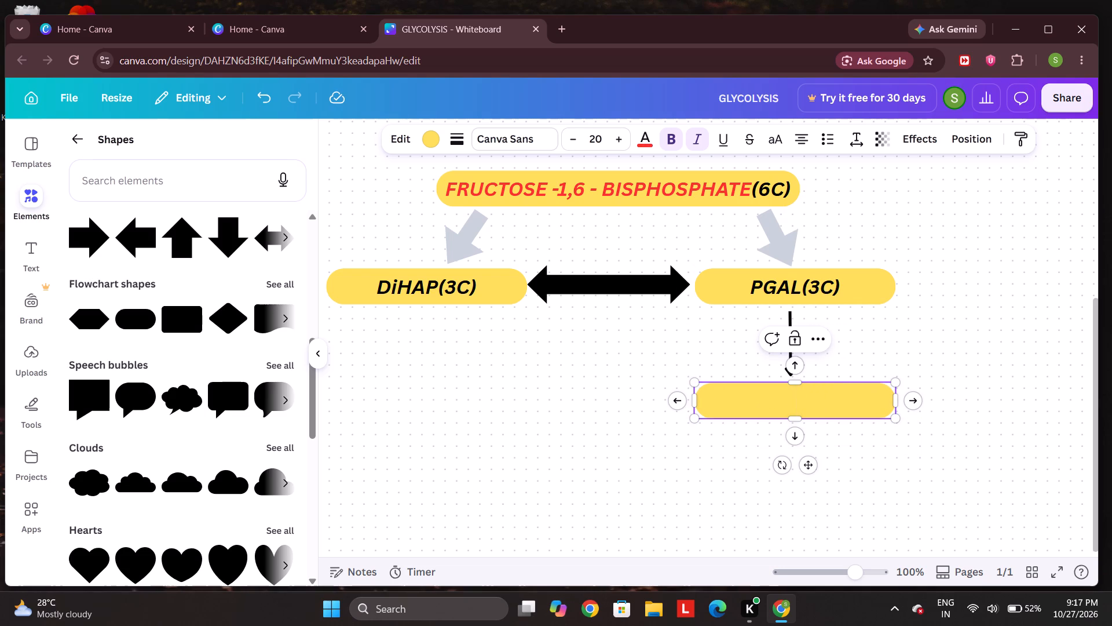
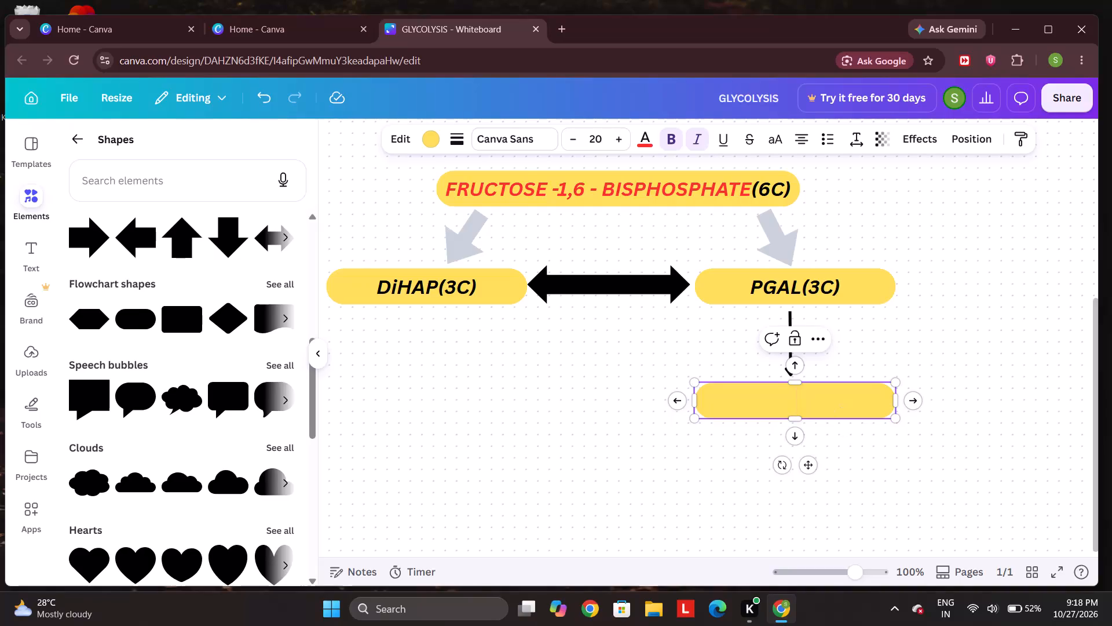
Label the empty yellow box below the thin arrow "1,3 PHOSPHOGLYCERIC ACID".
left_click(835, 405)
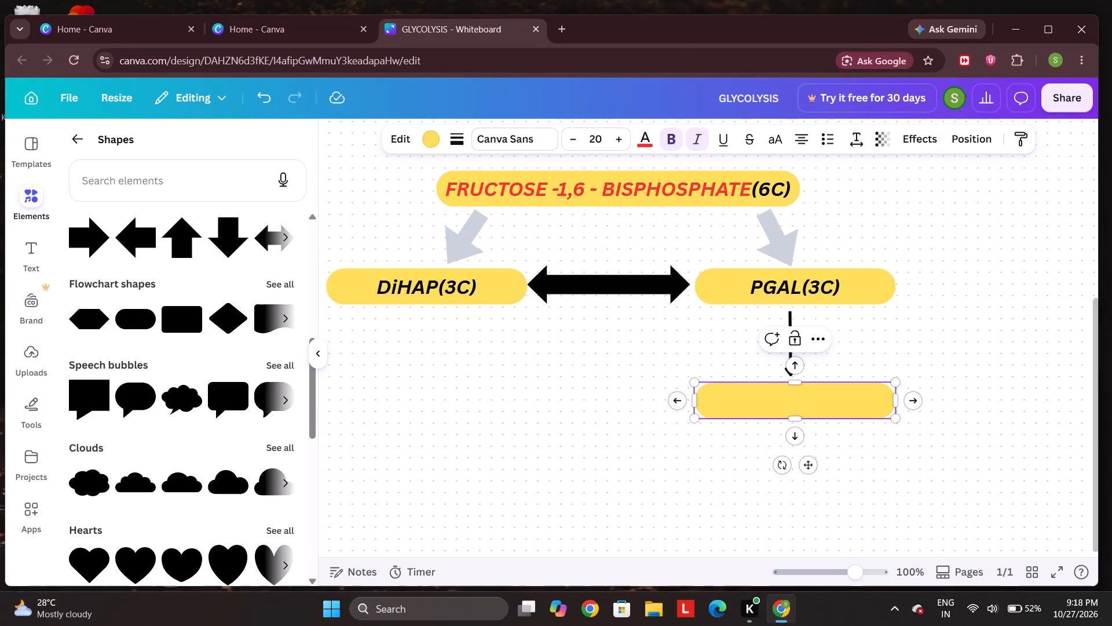
key("3")
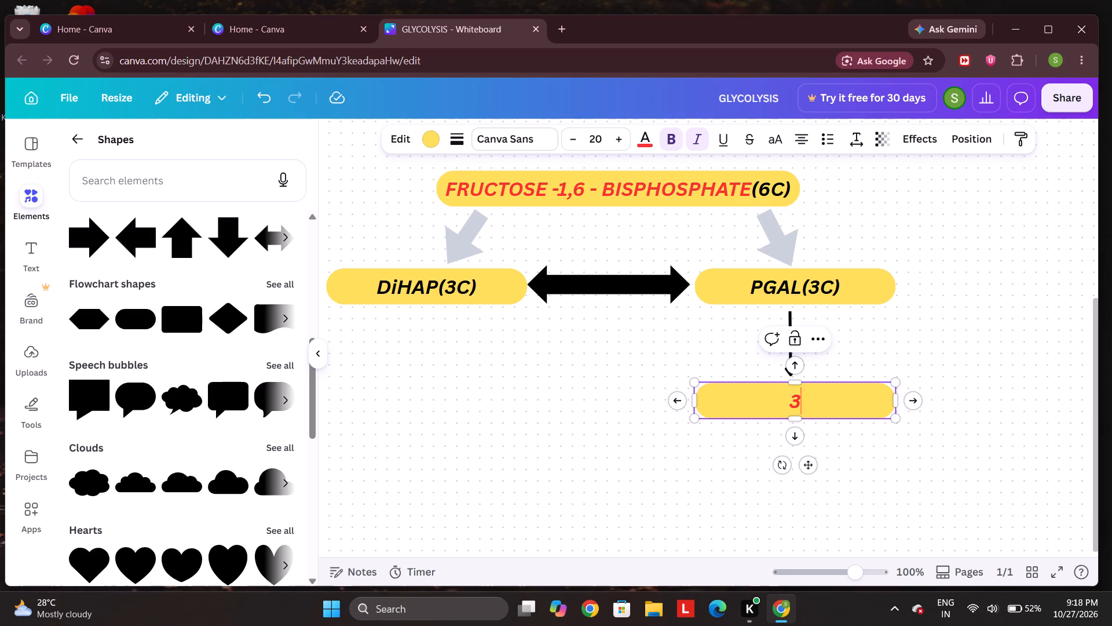
key("BackSpace")
key("BackSpace")
key("1")
type(",2")
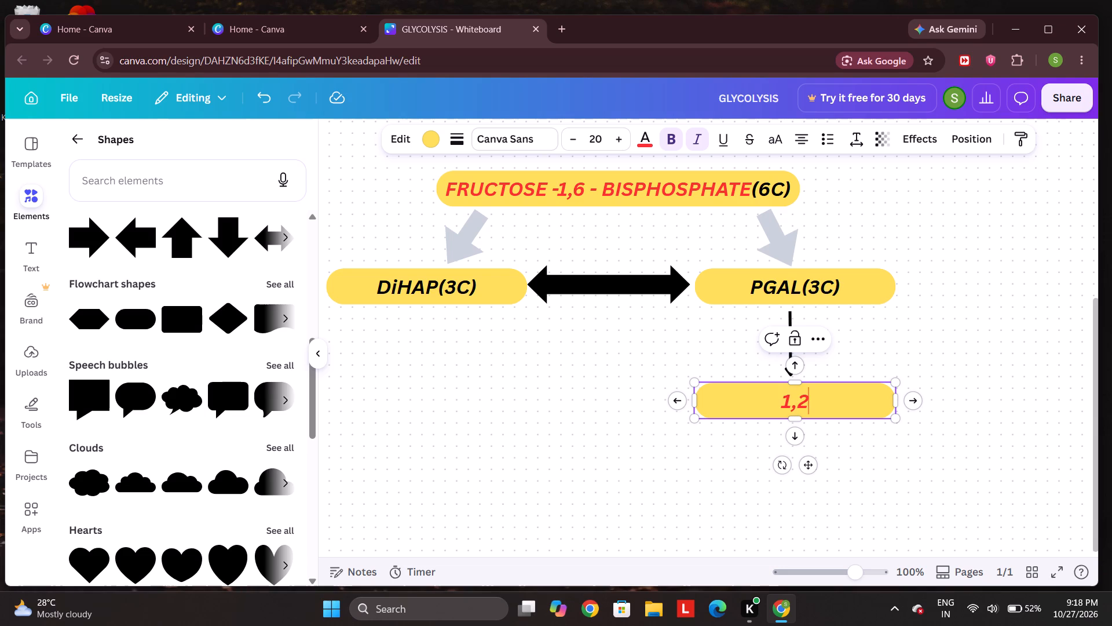
key("BackSpace")
type("3")
key("space")
key("p")
type("HO")
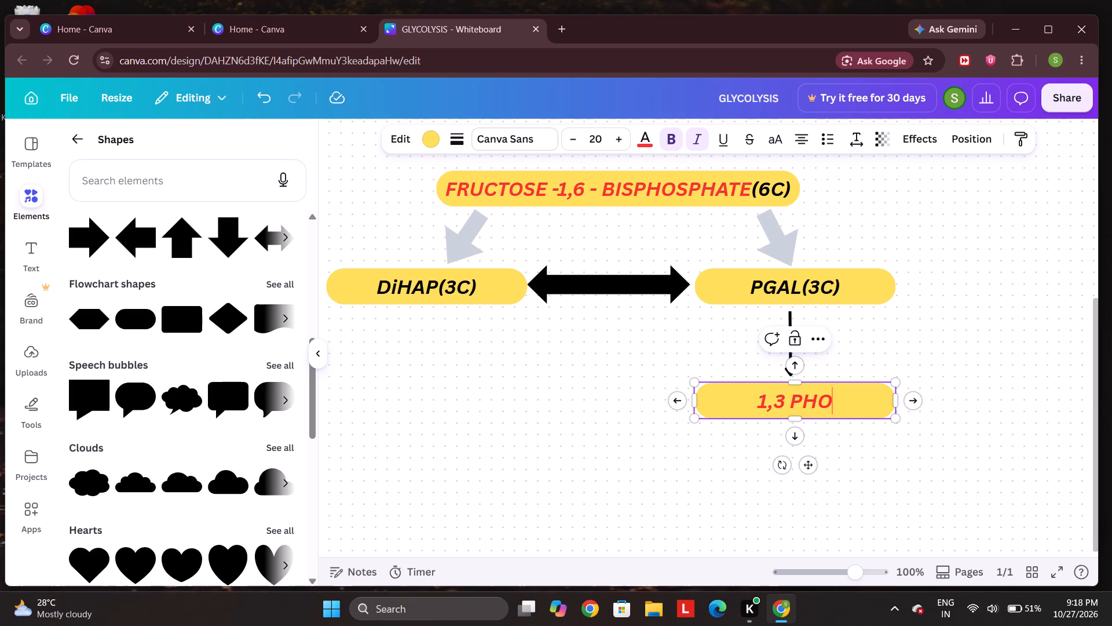
type("SO")
key("BackSpace")
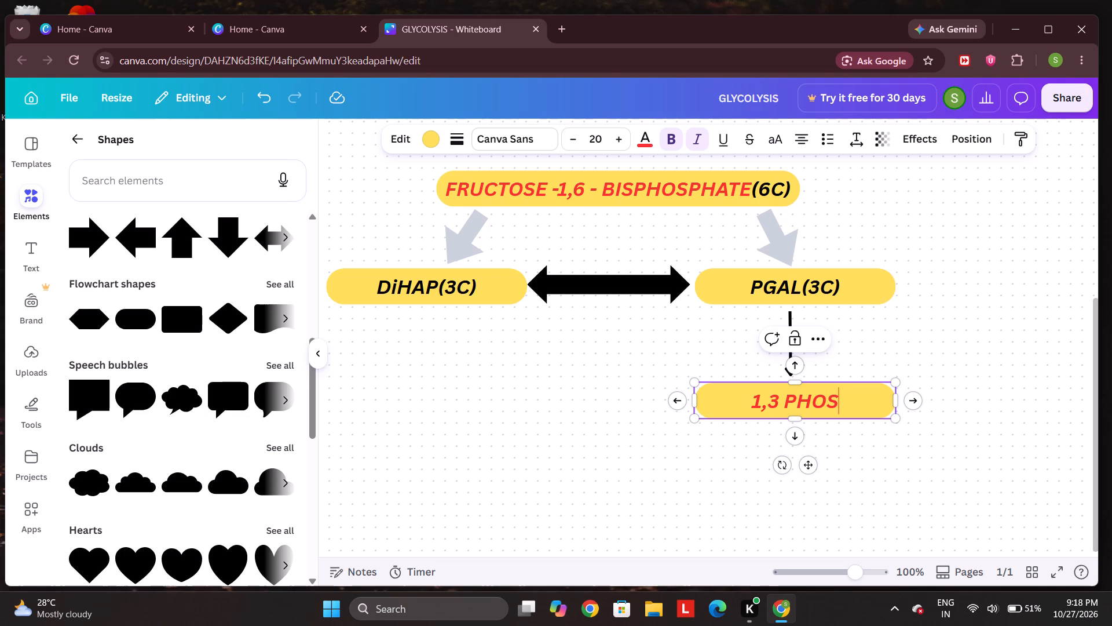
type("PHO")
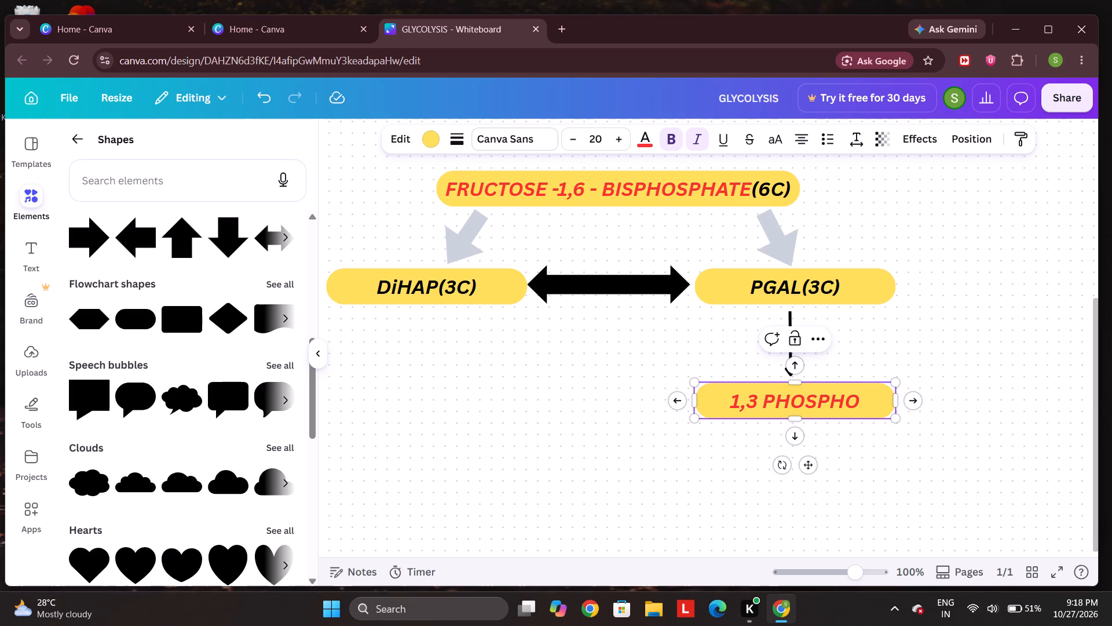
type("GY")
key("l")
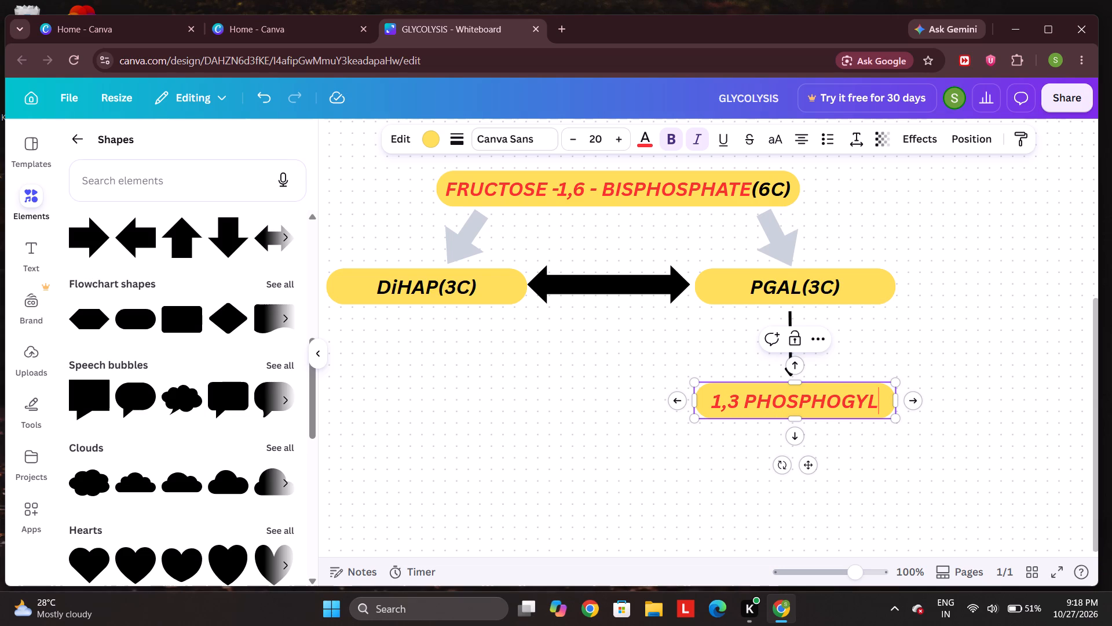
key("BackSpace")
key("BackSpace")
type("LYCERIC")
key("space")
type("ACID")
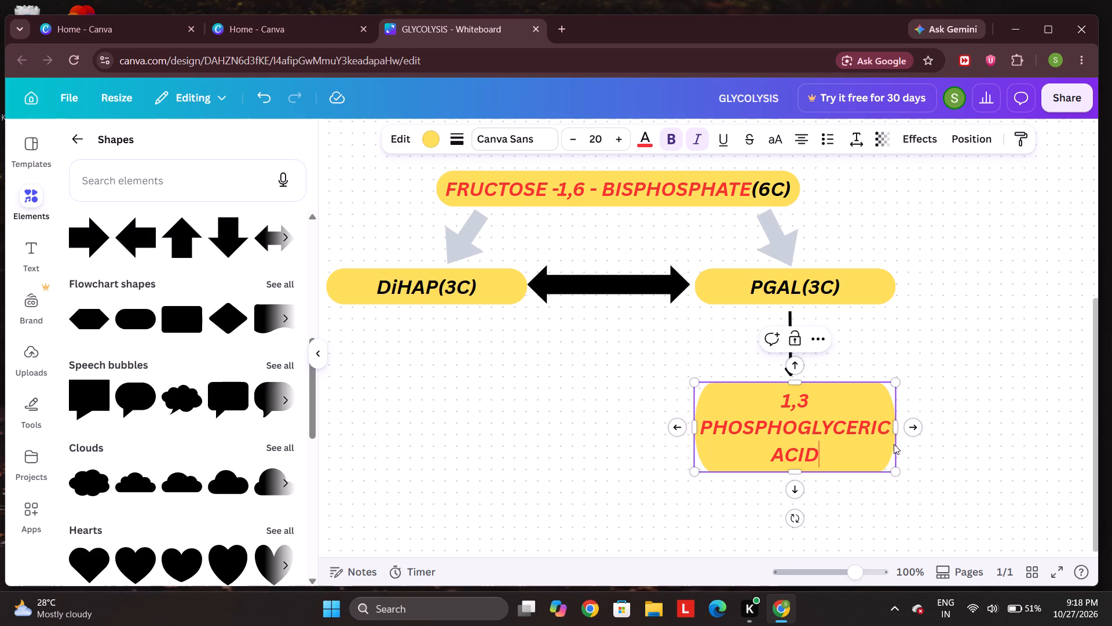
Widen the 1,3 PHOSPHOGLYCERIC ACID box so its label fits on one line, and centre it just below the thin arrow under PGAL(3C).
left_click_drag(1093, 316, 1099, 393)
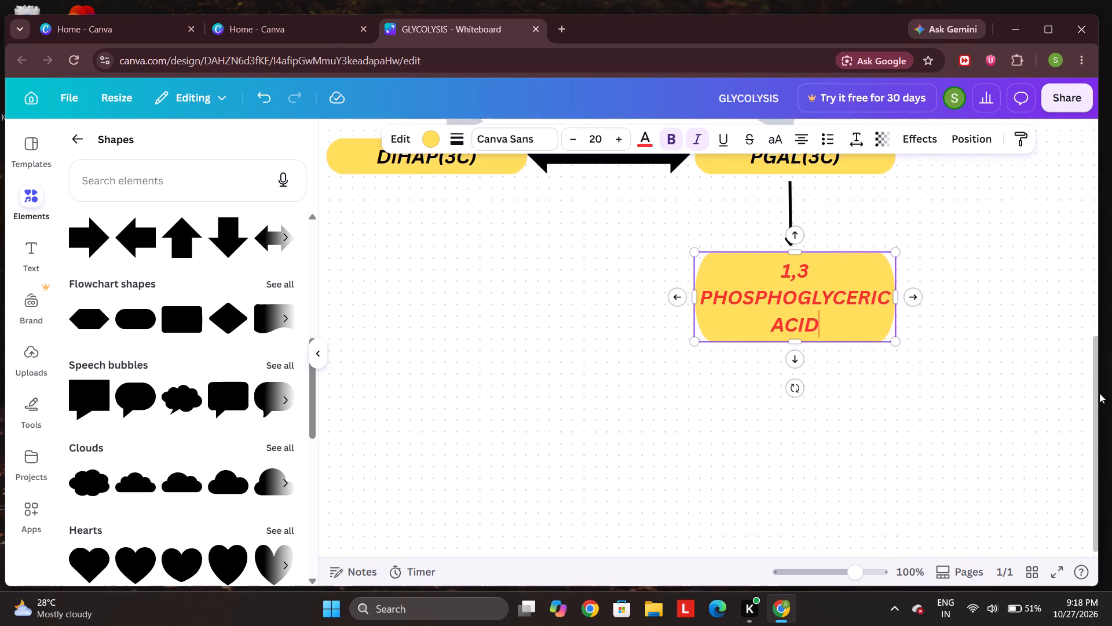
left_click_drag(1099, 393, 1099, 382)
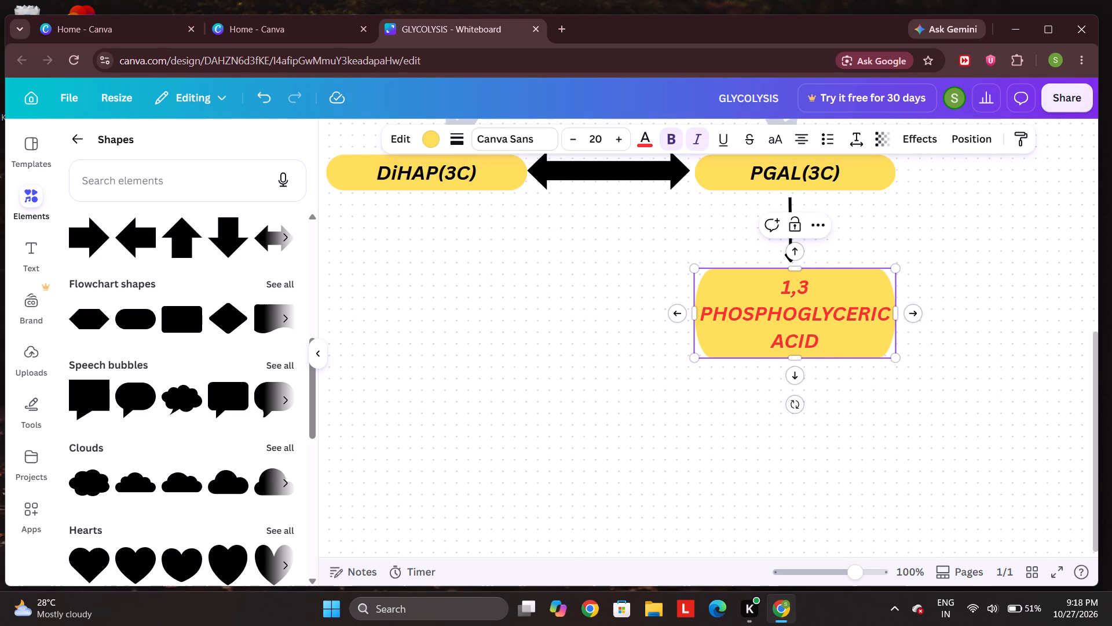
left_click_drag(895, 314, 1007, 286)
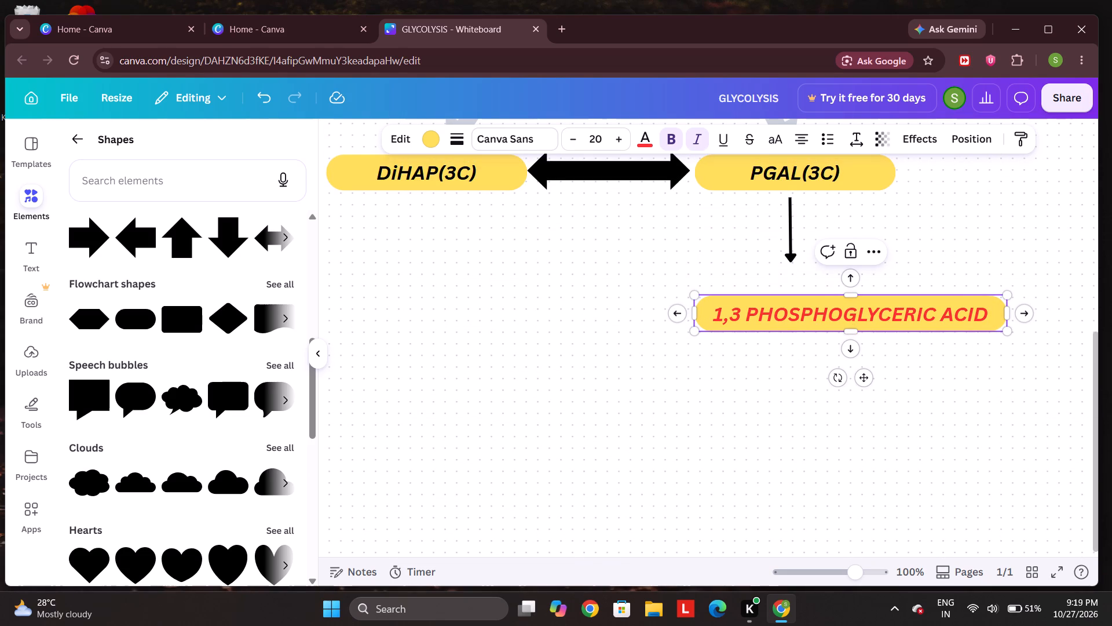
left_click(773, 349)
left_click_drag(894, 314, 873, 312)
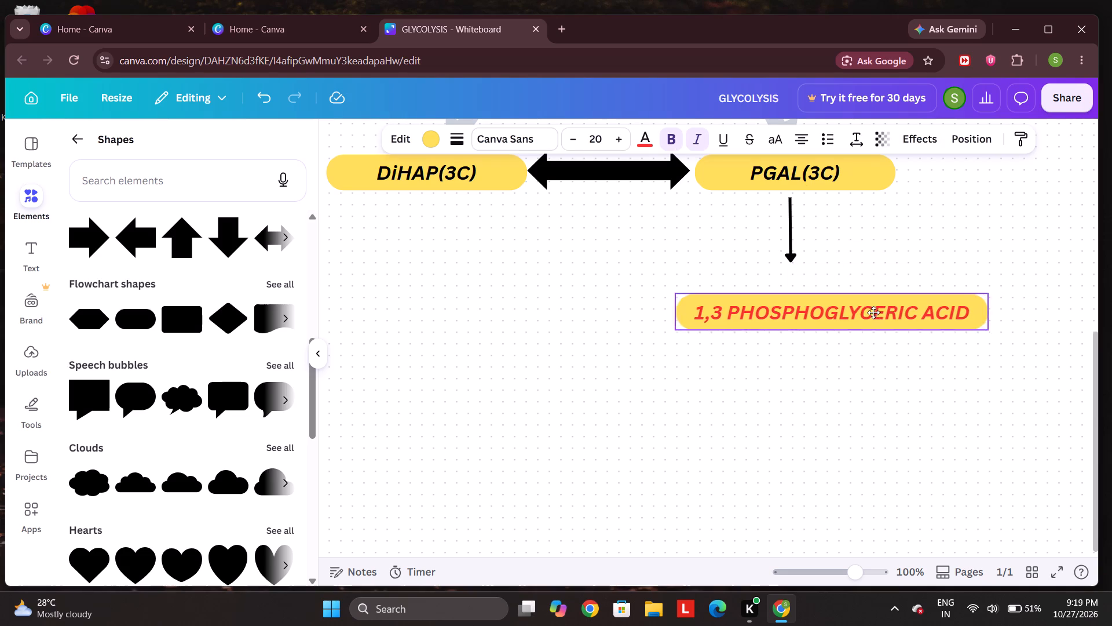
left_click_drag(873, 312, 846, 294)
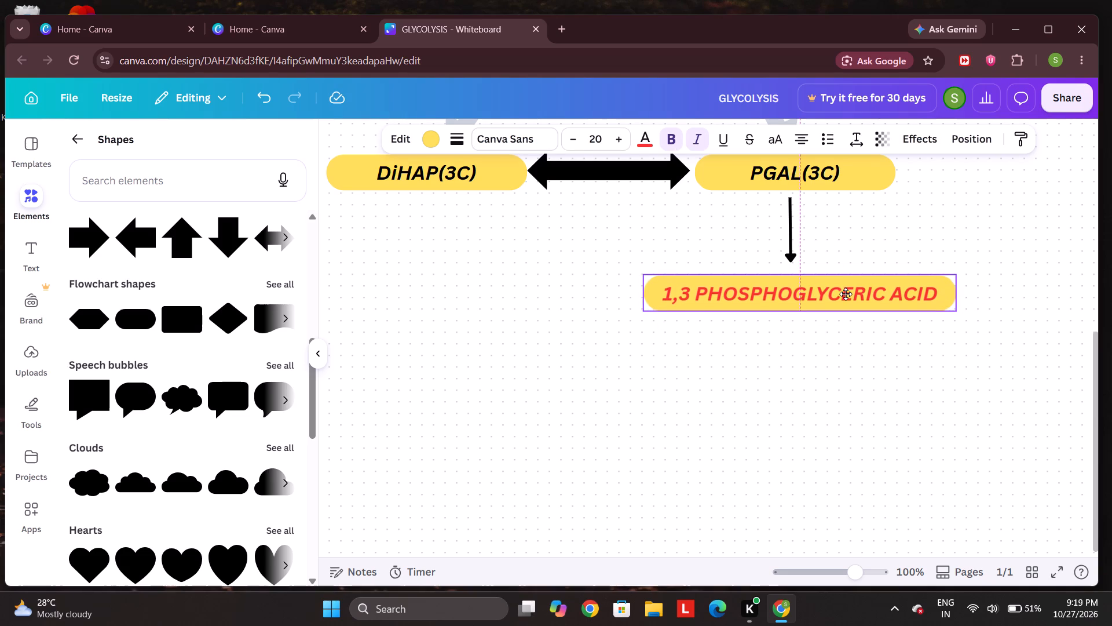
left_click_drag(846, 294, 839, 293)
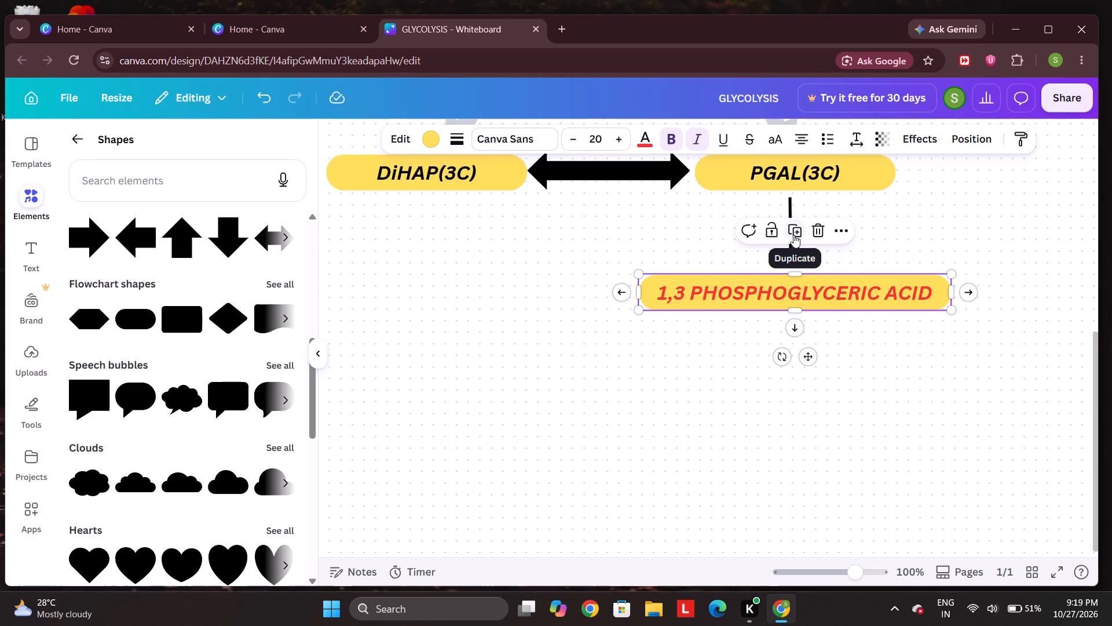
Duplicate the 1,3 PHOSPHOGLYCERIC ACID box and place the copy below it, aligned and with room for an arrow.
left_click(793, 235)
left_click_drag(771, 415, 827, 413)
Change the lower copy's label to "3 PHOSPHOGLYCERIC ACID".
left_click(683, 412)
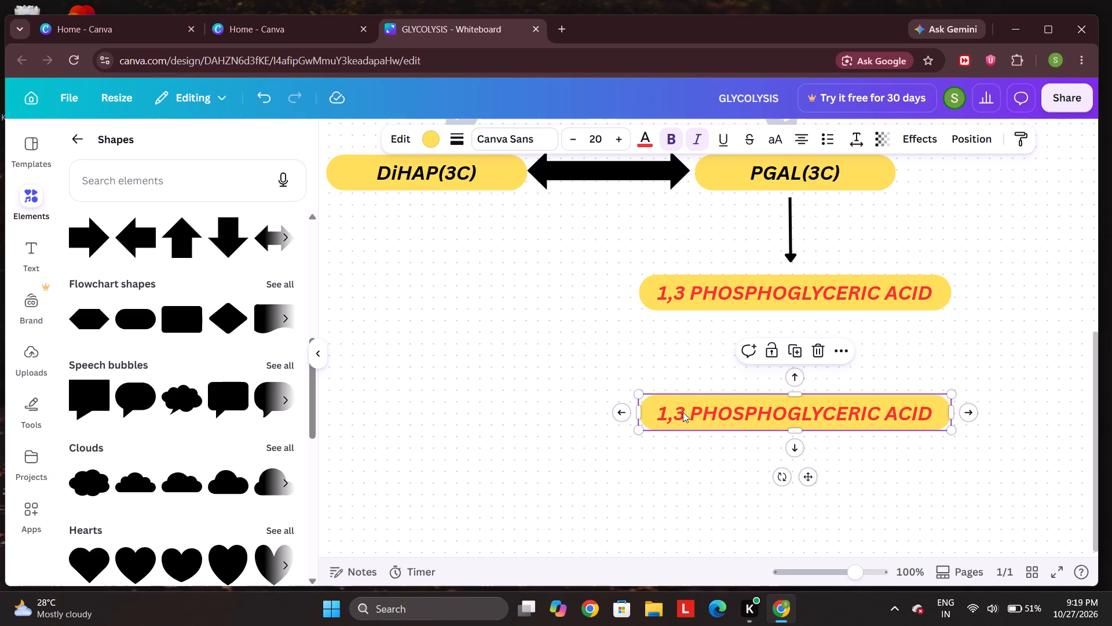
double_click(672, 412)
triple_click(672, 412)
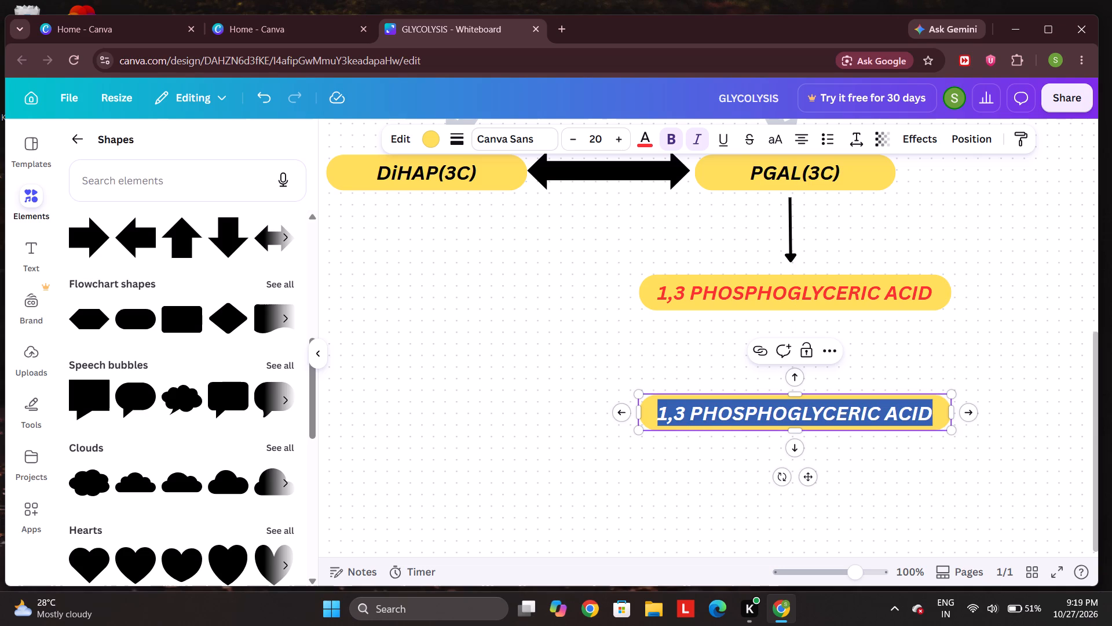
left_click(671, 413)
key("BackSpace")
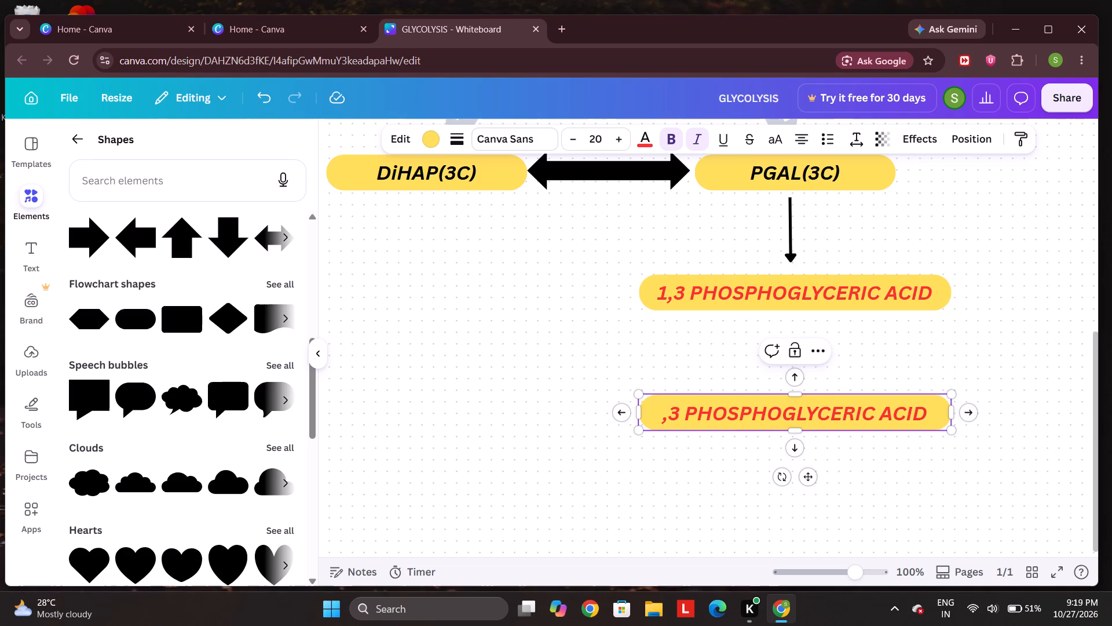
left_click(668, 420)
key("BackSpace")
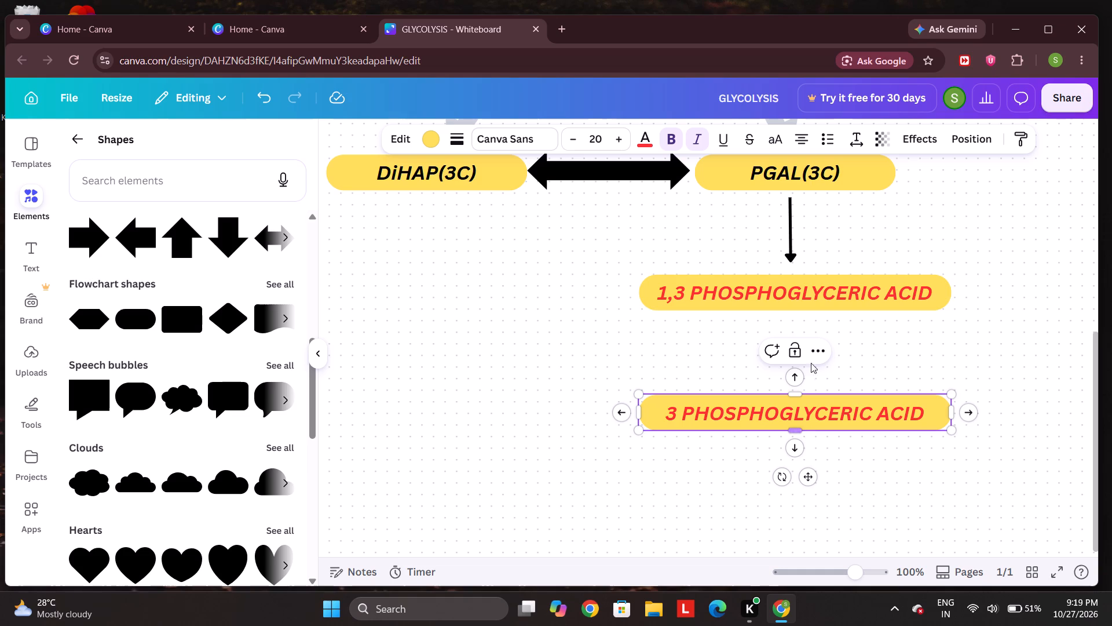
Duplicate the thin arrow below PGAL(3C) and place the copy between the 1,3 PHOSPHOGLYCERIC ACID and 3 PHOSPHOGLYCERIC ACID boxes, in line with the original.
left_click(785, 223)
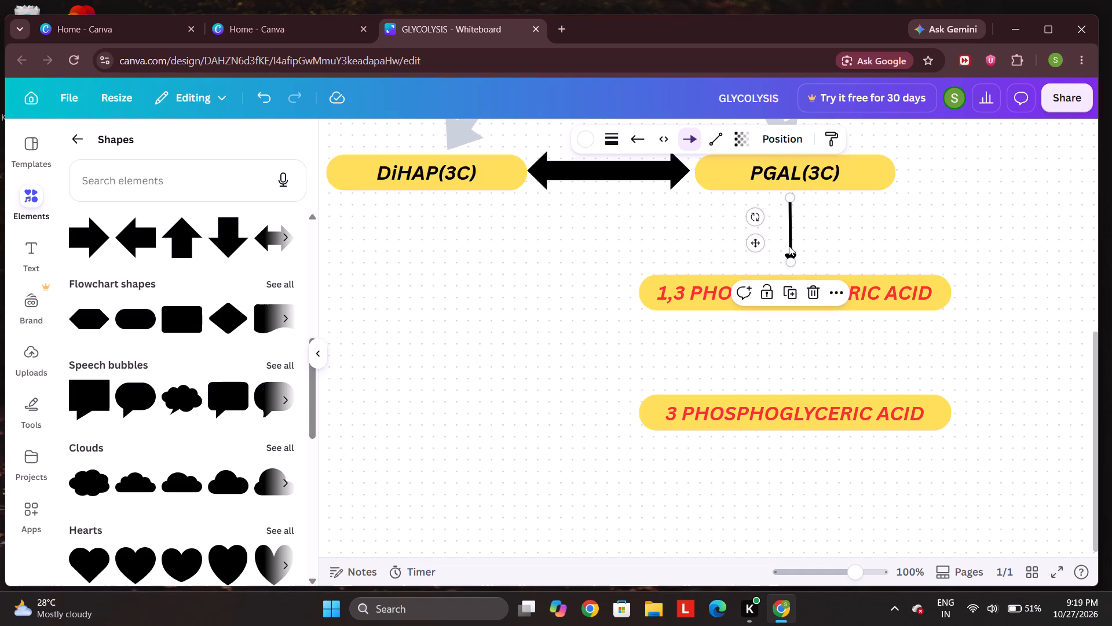
left_click(786, 289)
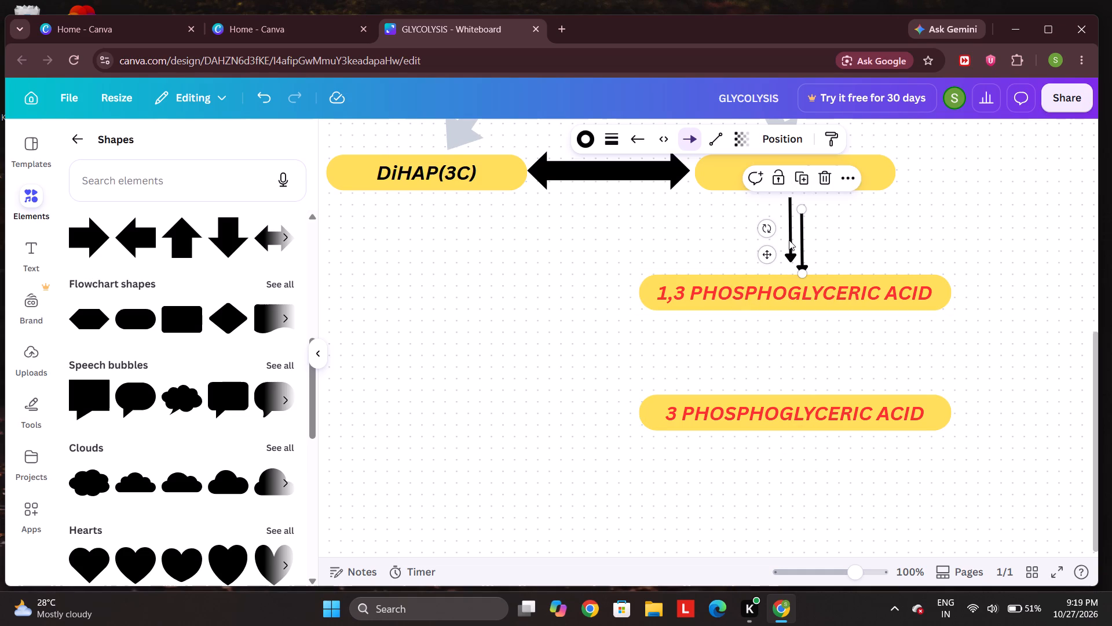
left_click_drag(802, 241, 792, 348)
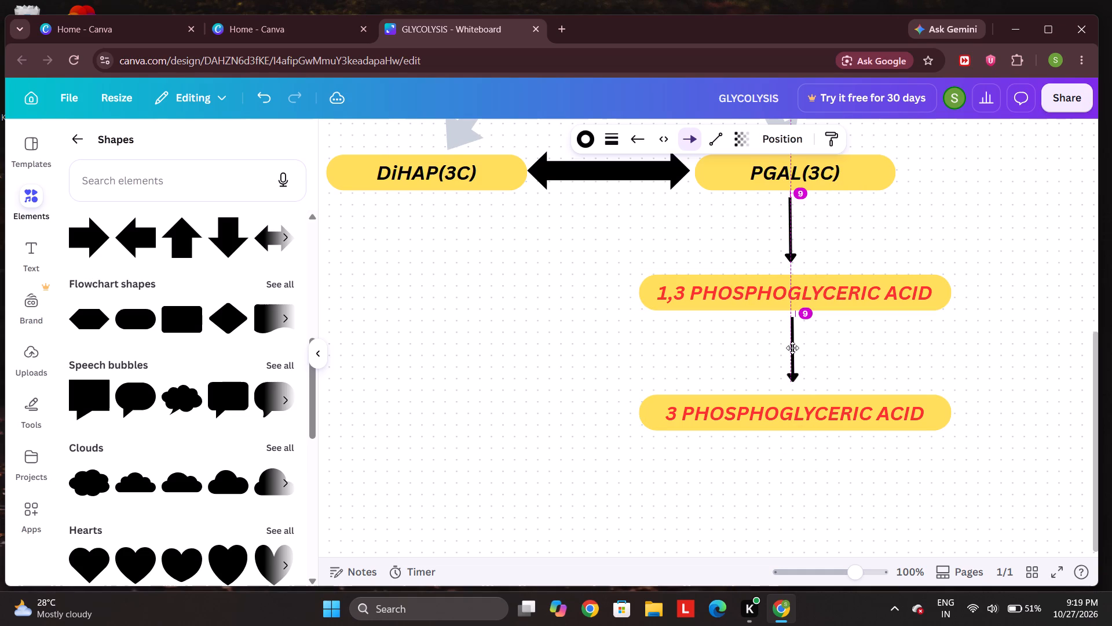
left_click_drag(792, 348, 791, 350)
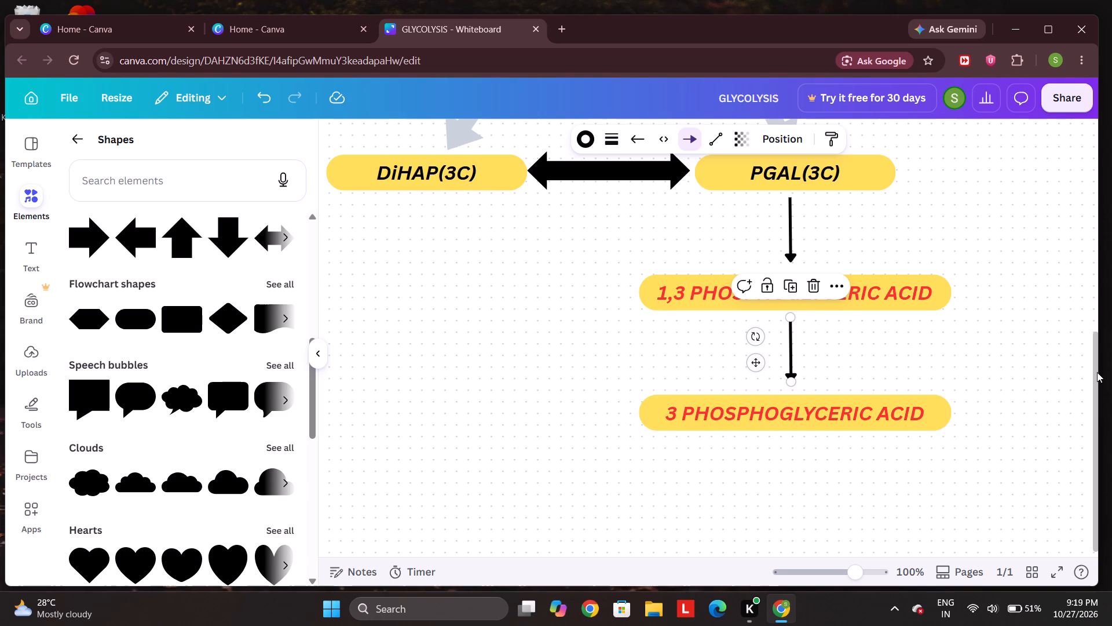
Duplicate the 3 PHOSPHOGLYCERIC ACID box and place the copy below it, aligned with the boxes above.
left_click_drag(1097, 372, 1099, 411)
left_click(930, 345)
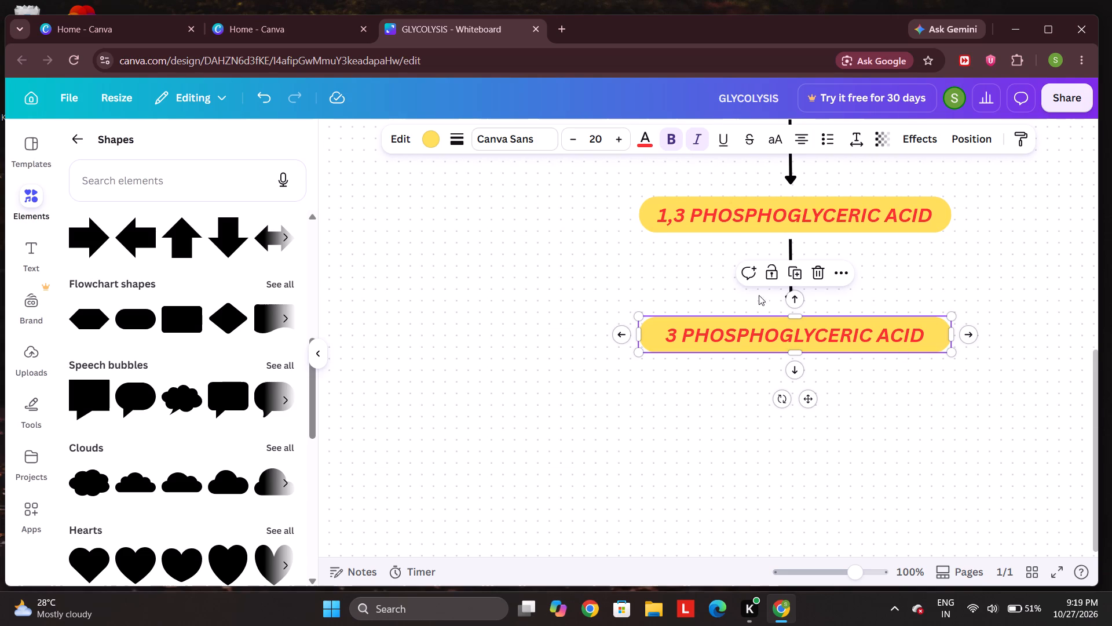
left_click(792, 274)
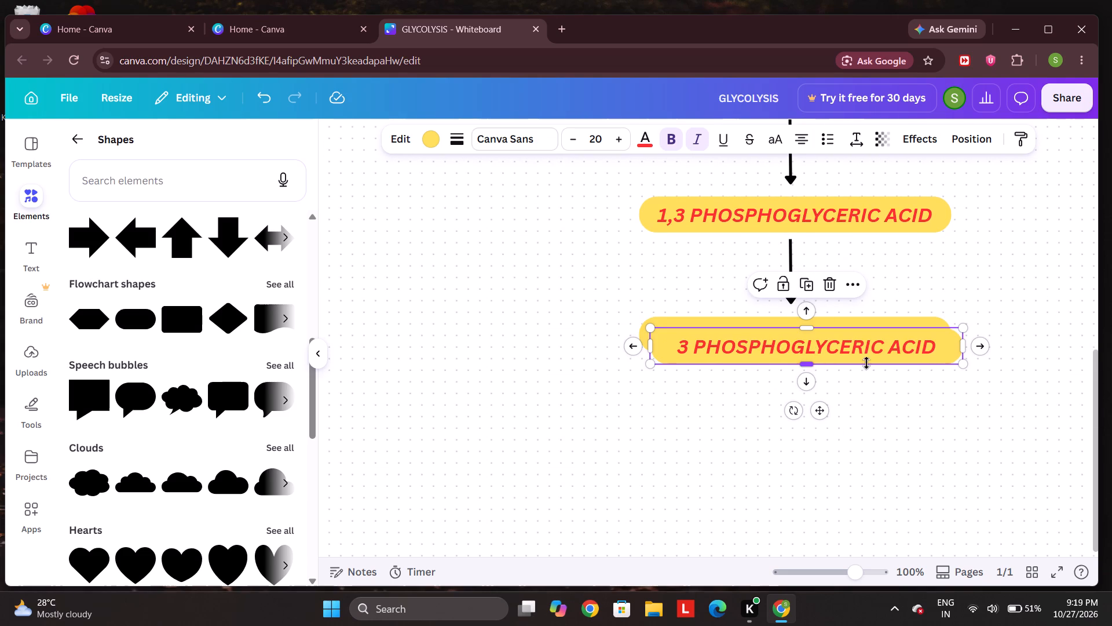
left_click_drag(934, 355, 931, 442)
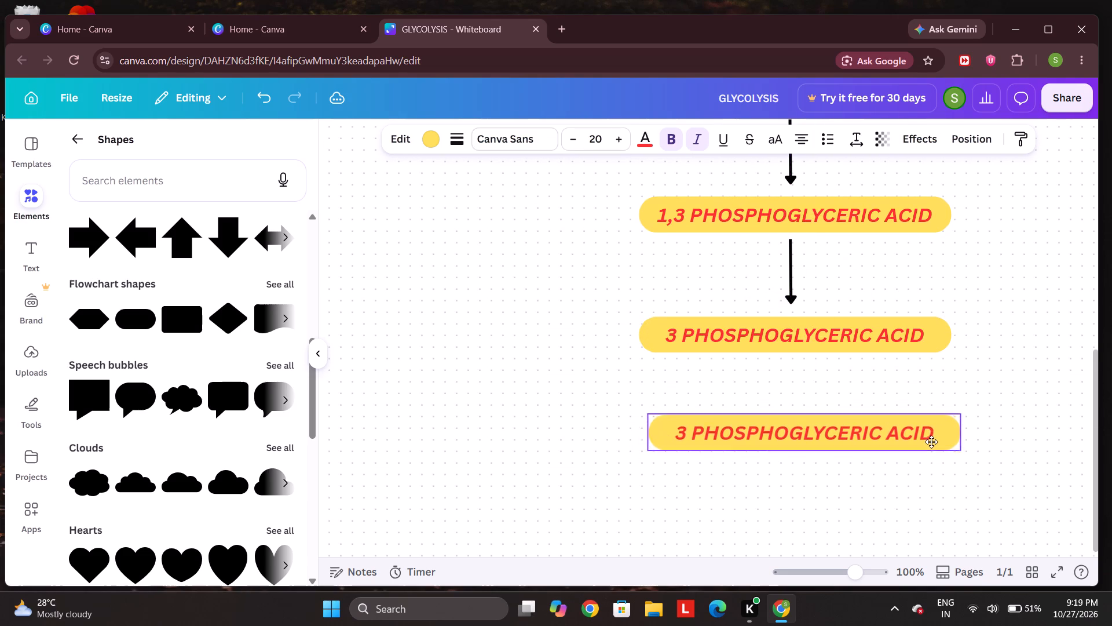
left_click_drag(931, 442, 922, 436)
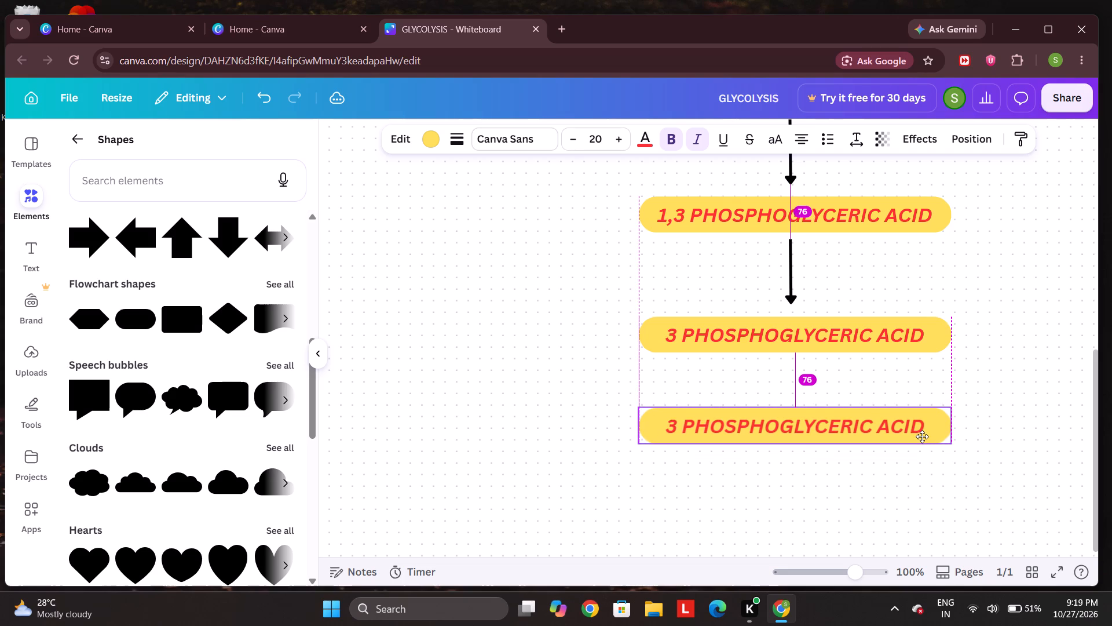
left_click_drag(922, 436, 924, 439)
Change the bottom box's label to "2 PHOSPHOGLYCERIC ACID".
triple_click(678, 432)
double_click(678, 432)
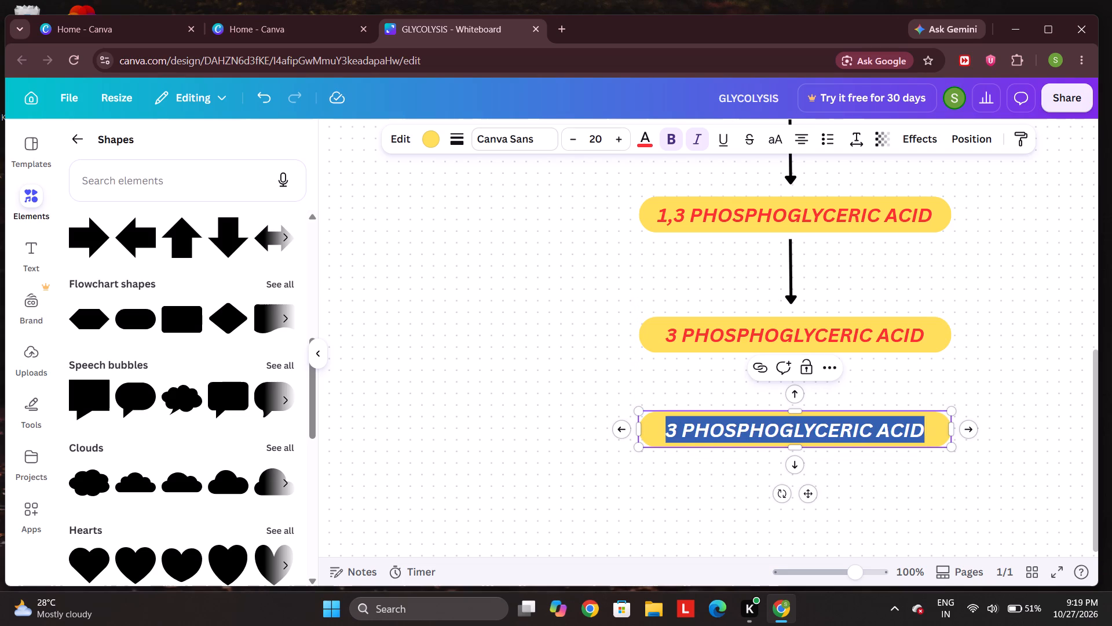
double_click(678, 432)
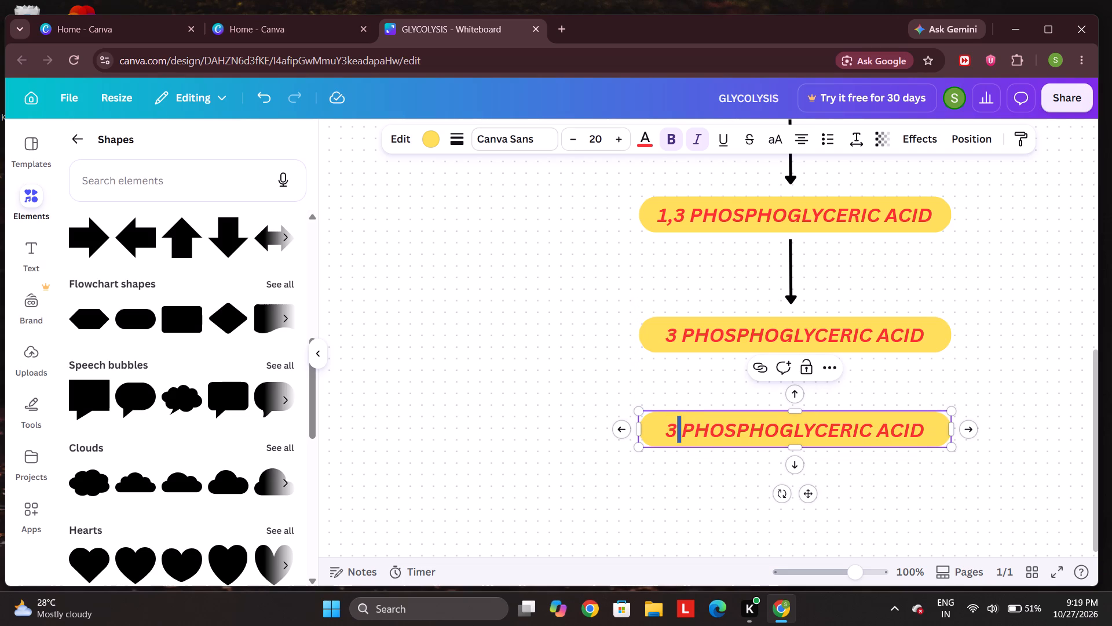
key("BackSpace")
key("BackSpace")
type("2")
key("space")
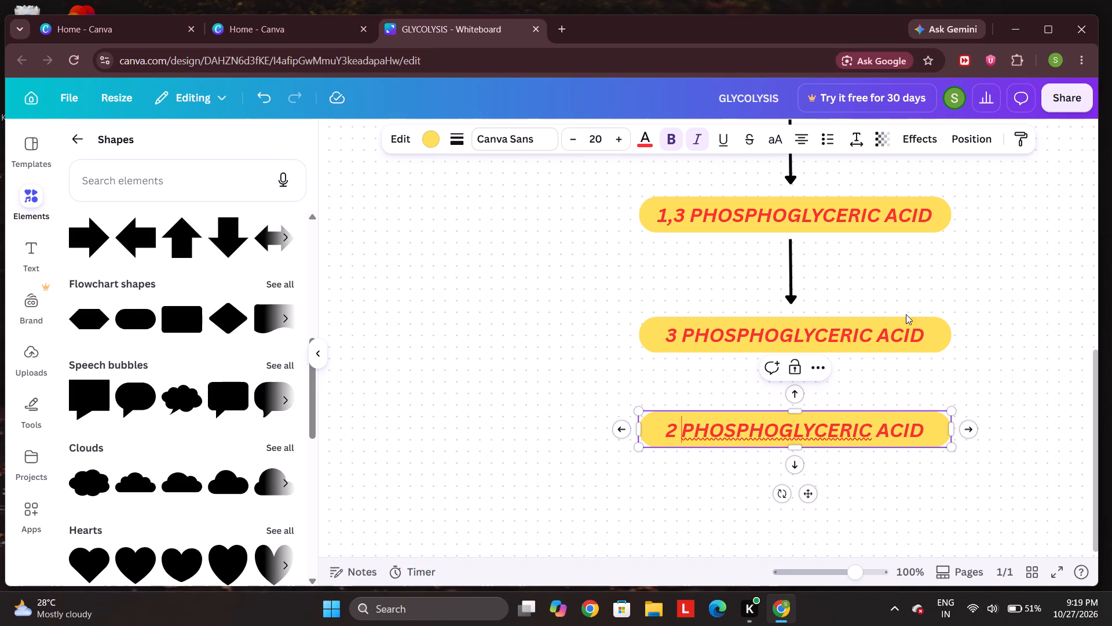
left_click(933, 436)
left_click(552, 508)
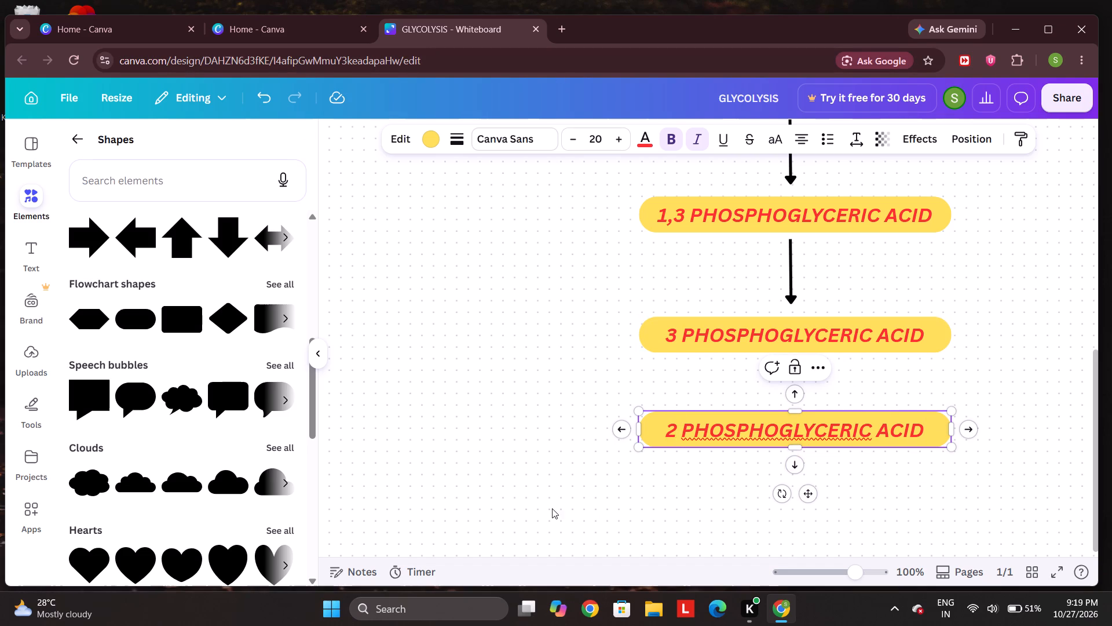
Move the 2 PHOSPHOGLYCERIC ACID box slightly lower to widen the gap beneath the 3 PHOSPHOGLYCERIC ACID box.
left_click_drag(931, 434, 929, 442)
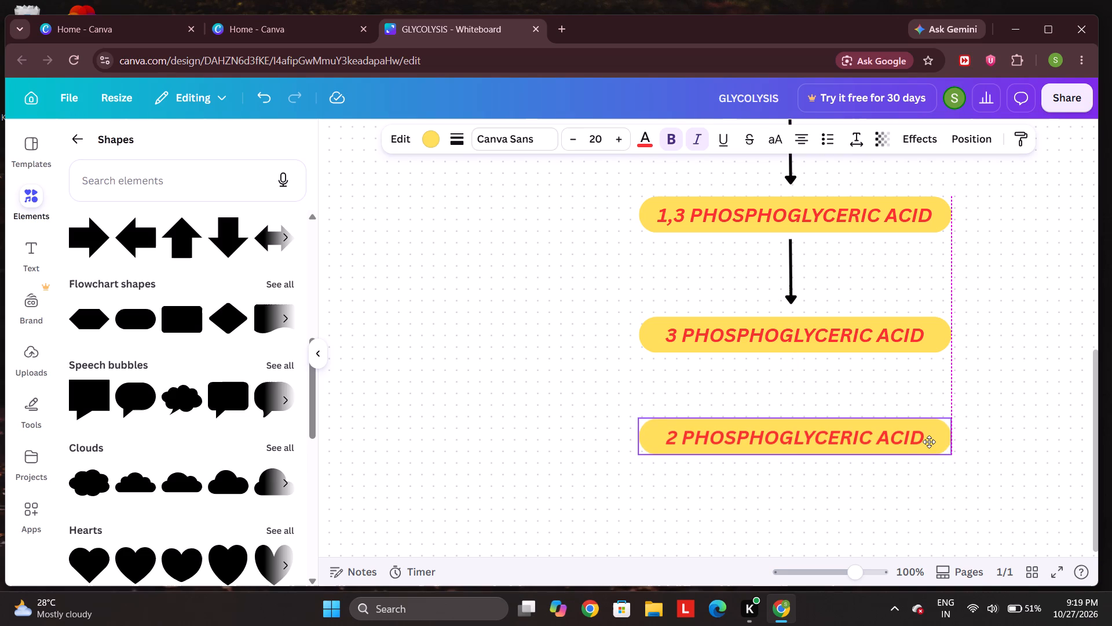
left_click_drag(929, 442, 927, 442)
Duplicate the thin arrow below 1,3 PHOSPHOGLYCERIC ACID and place the copy between the 3 PHOSPHOGLYCERIC ACID and 2 PHOSPHOGLYCERIC ACID boxes.
left_click(791, 279)
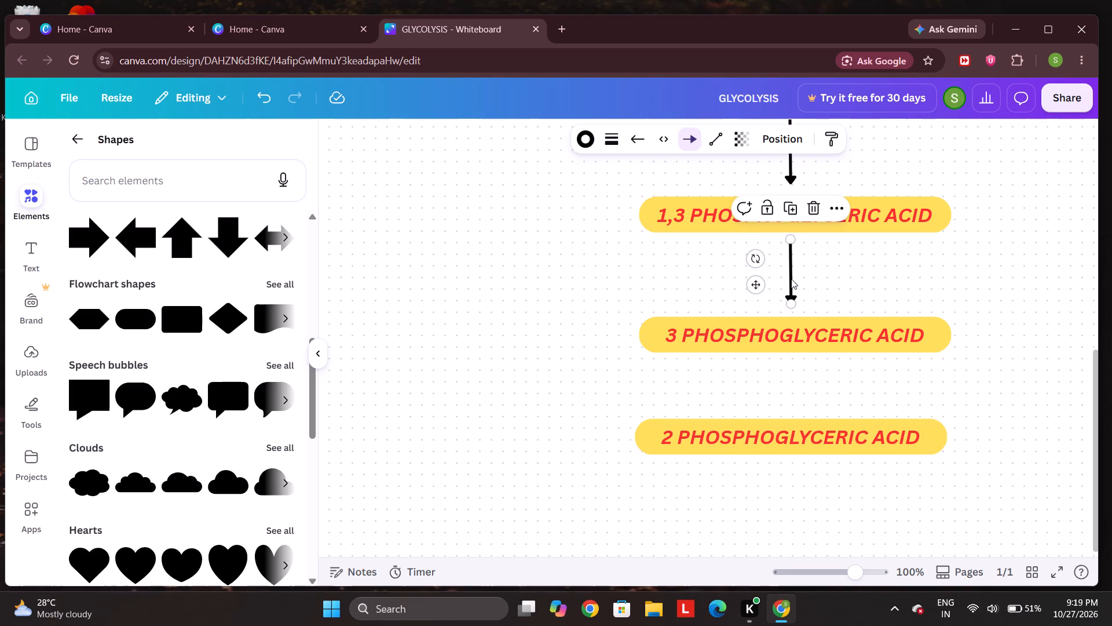
left_click(788, 210)
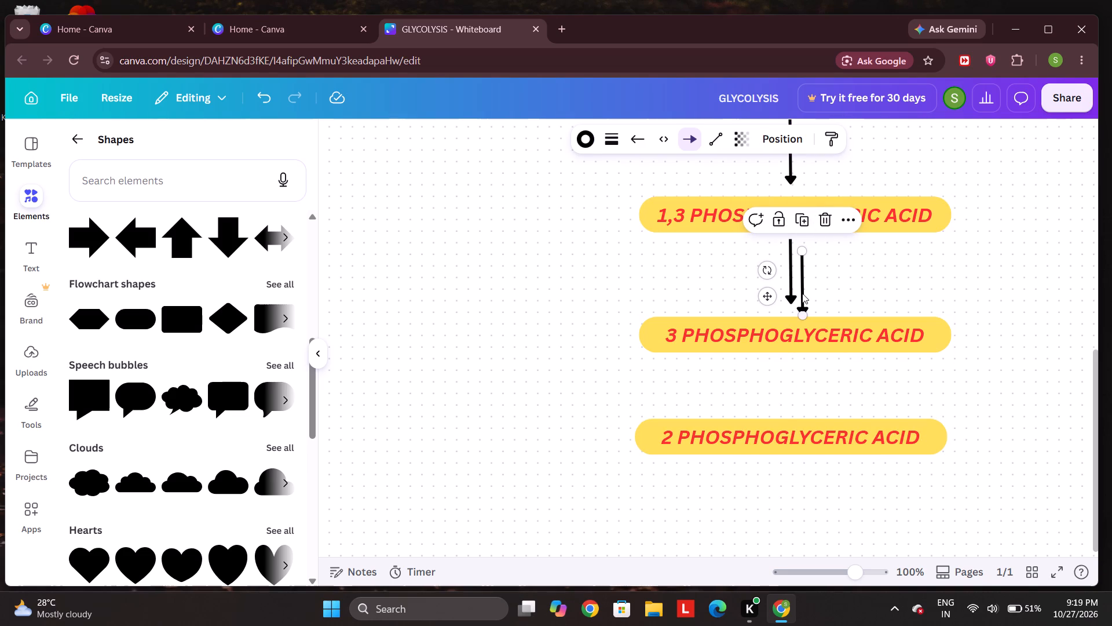
left_click_drag(802, 293, 790, 397)
Duplicate the 2 PHOSPHOGLYCERIC ACID box and place the copy below it, leaving a gap for an arrow.
left_click_drag(1095, 380, 1093, 392)
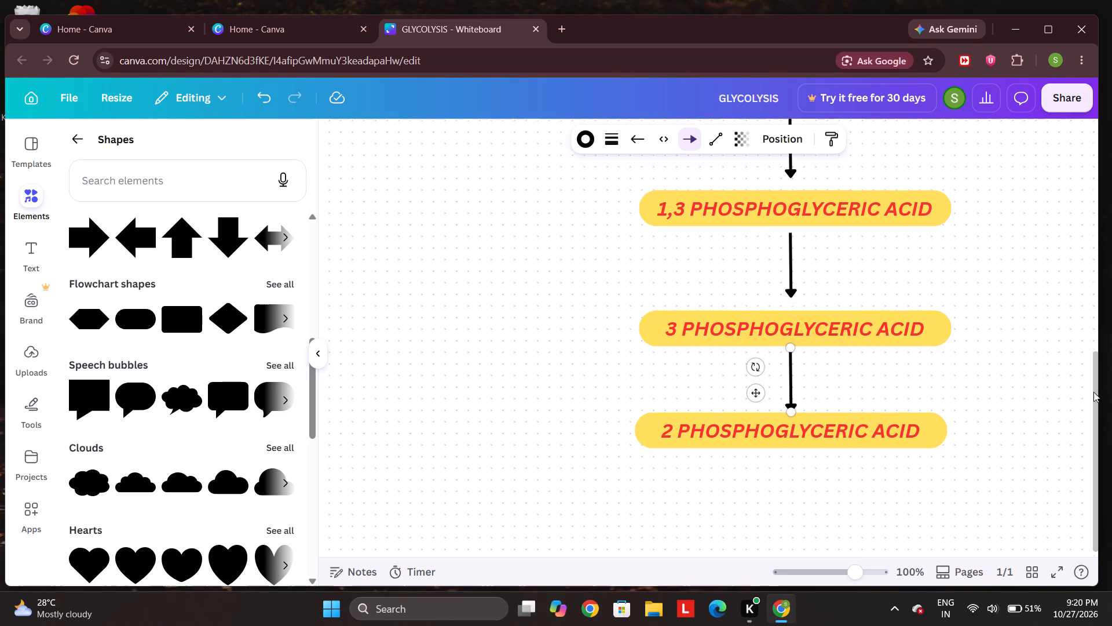
left_click_drag(1093, 392, 1101, 432)
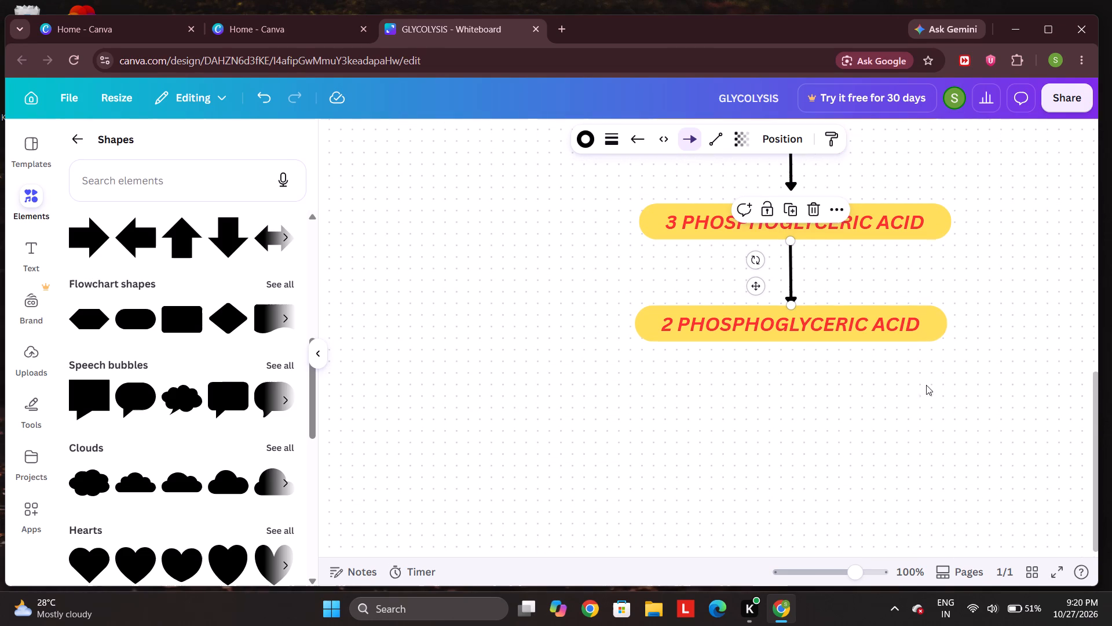
left_click(774, 326)
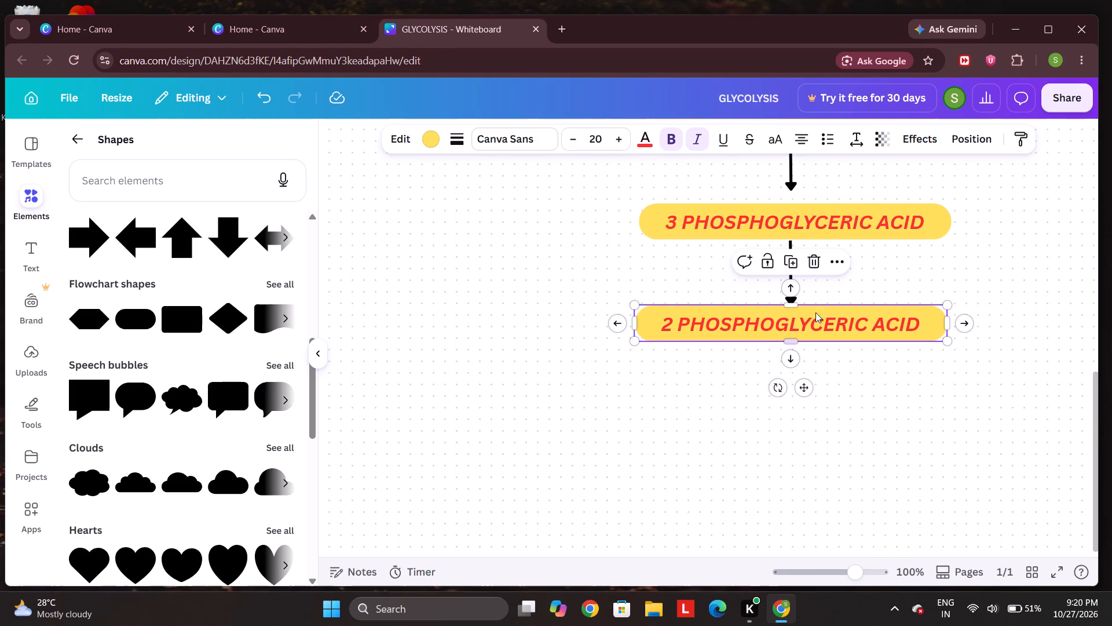
left_click(793, 266)
left_click_drag(802, 342, 815, 400)
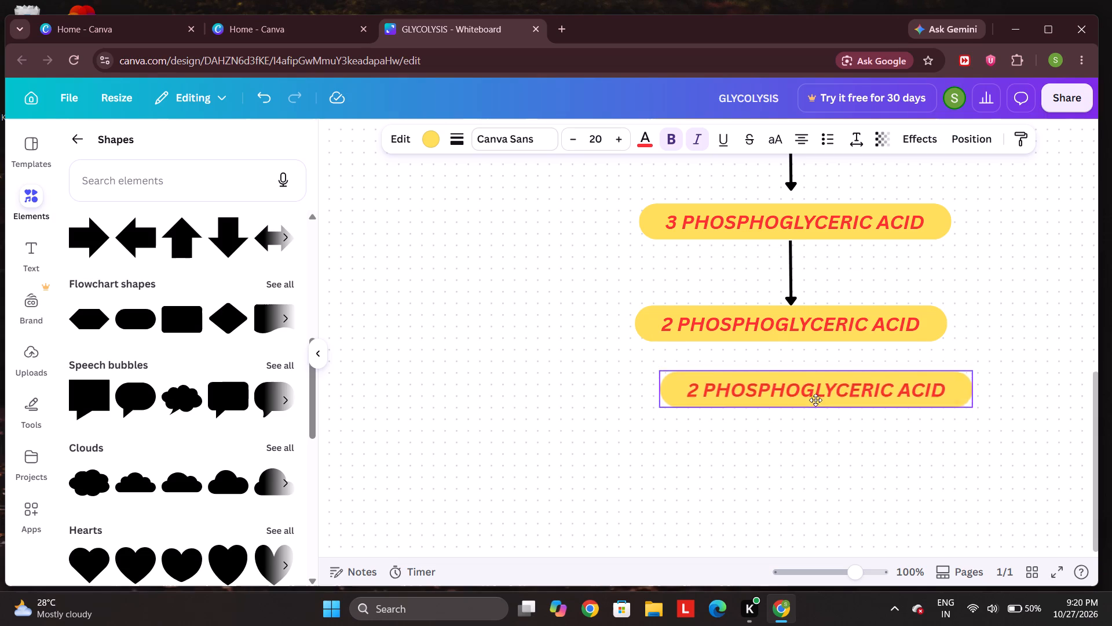
left_click_drag(815, 400, 798, 435)
Duplicate the thin arrow below 3 PHOSPHOGLYCERIC ACID and place the copy between the two 2 PHOSPHOGLYCERIC ACID boxes.
left_click(790, 278)
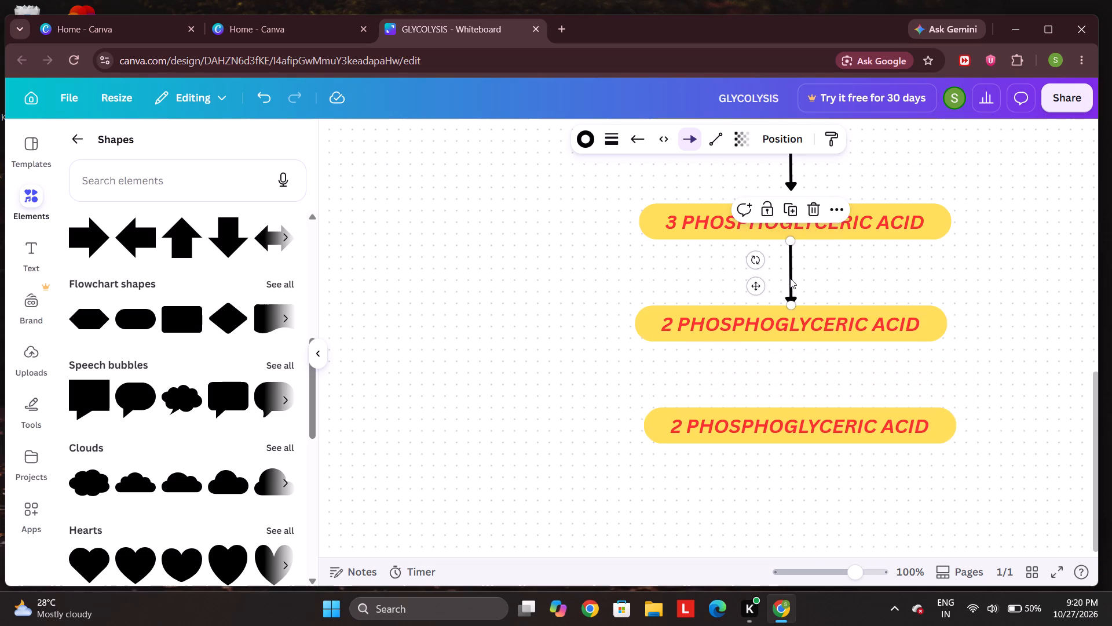
left_click(789, 214)
left_click_drag(804, 290, 798, 328)
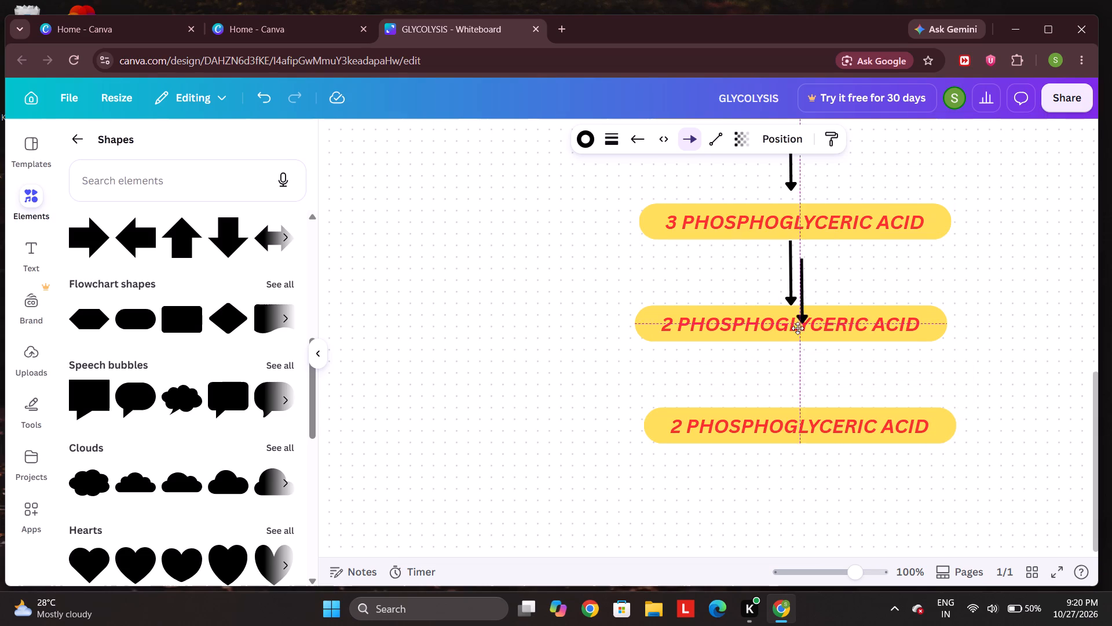
left_click_drag(798, 328, 794, 382)
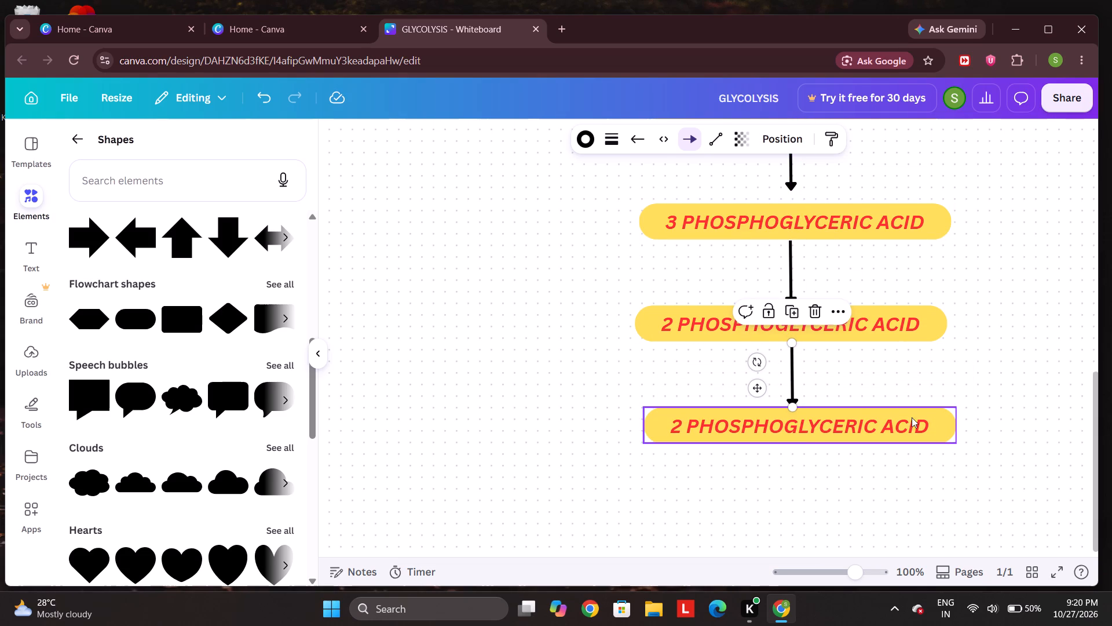
Change the bottom box's label to "PHOSPHOENOLPYRUVATE(PEP)".
triple_click(927, 427)
key("BackSpace")
key("BackSpace")
key("BackSpace")
key("BackSpace")
key("BackSpace")
key("BackSpace")
key("BackSpace")
key("BackSpace")
key("BackSpace")
key("BackSpace")
key("BackSpace")
key("BackSpace")
key("BackSpace")
key("BackSpace")
key("BackSpace")
key("BackSpace")
key("BackSpace")
key("BackSpace")
key("BackSpace")
key("BackSpace")
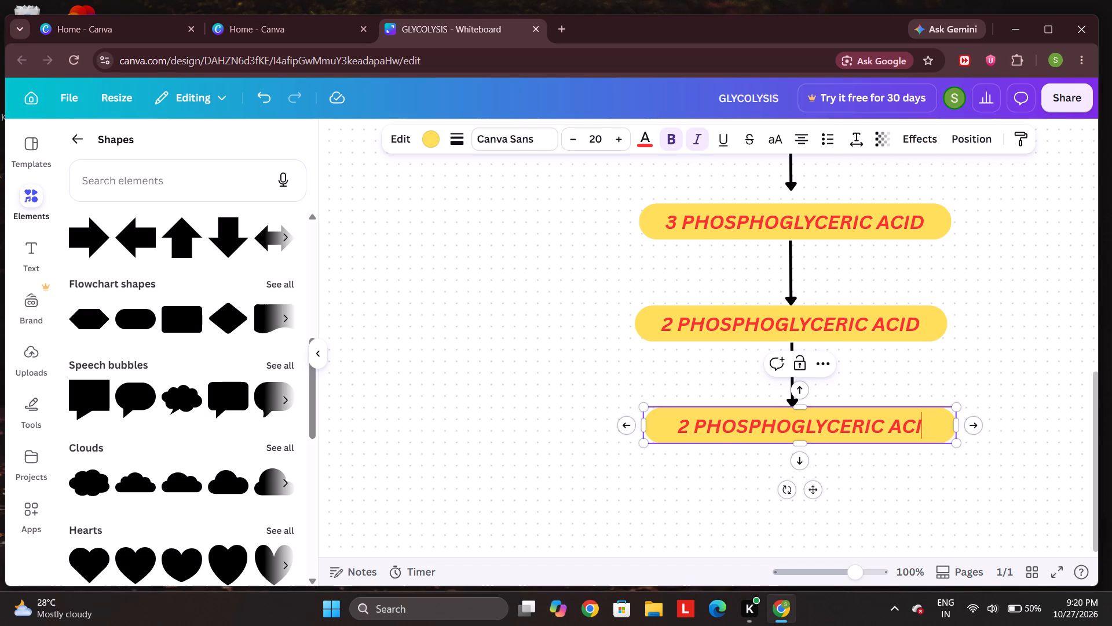
key("BackSpace")
key("BackSpace")
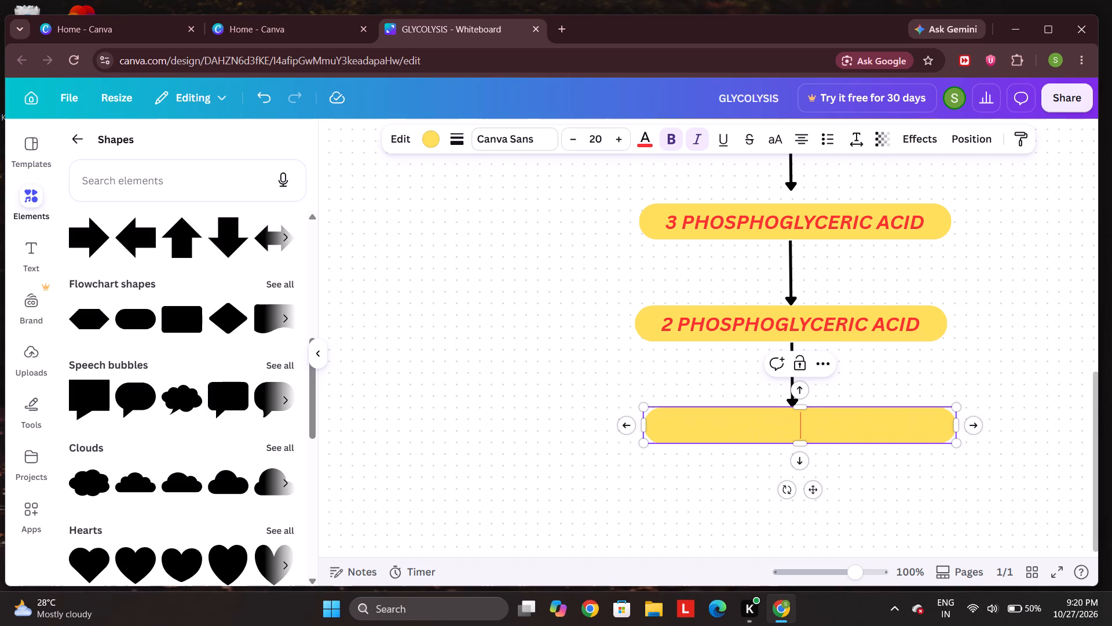
type("PHOS[HP")
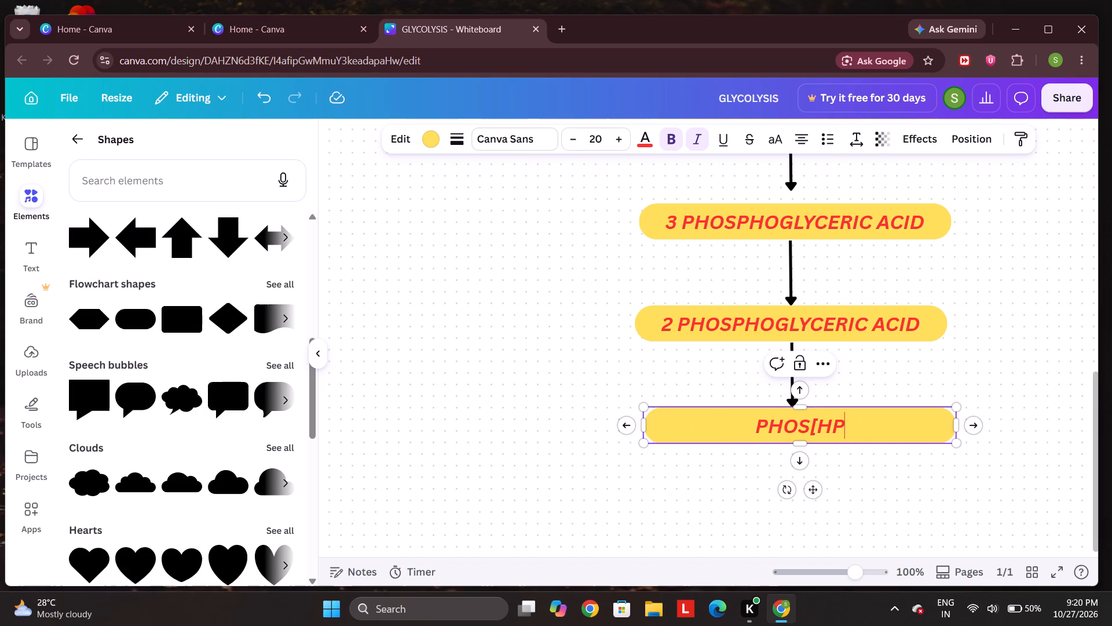
key("BackSpace")
key("BackSpace")
key("BackSpace")
type("PHO")
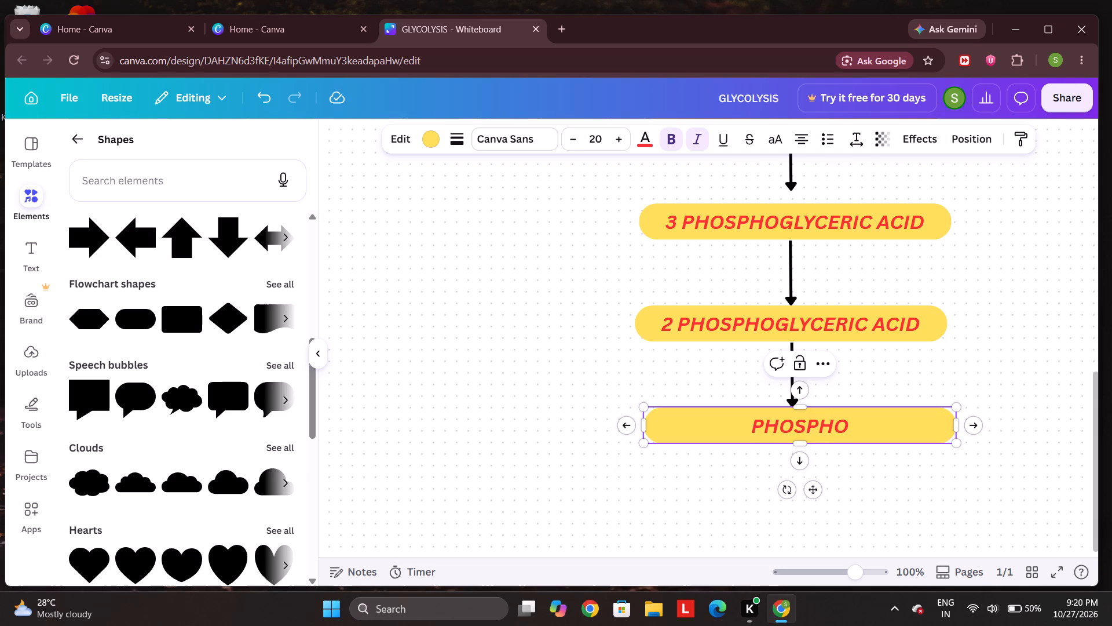
key("e")
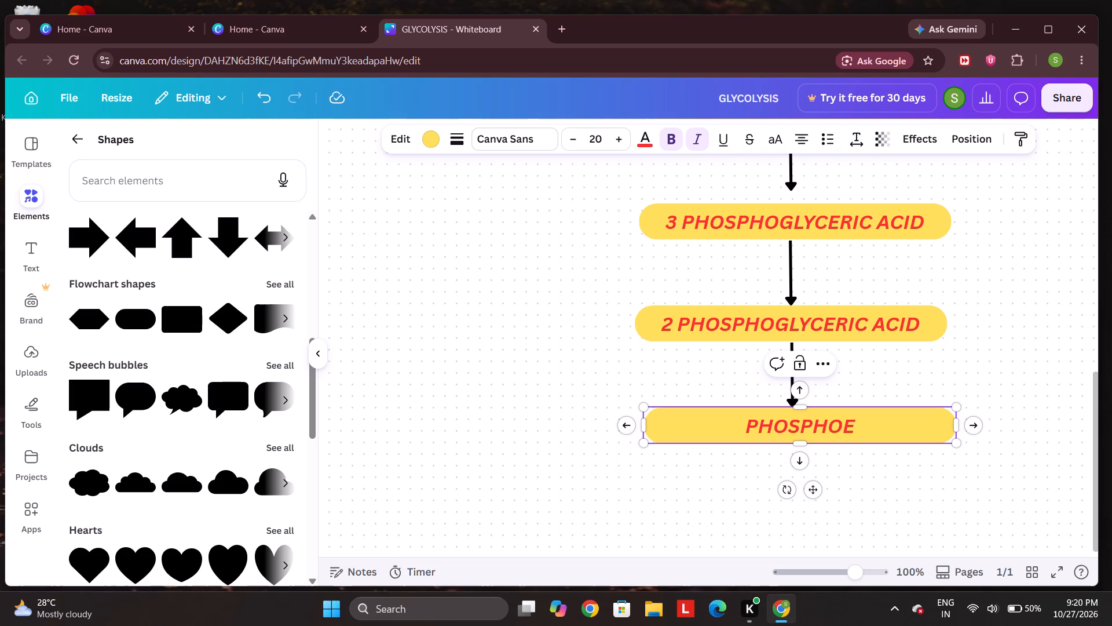
type("NOLPYRUVATE")
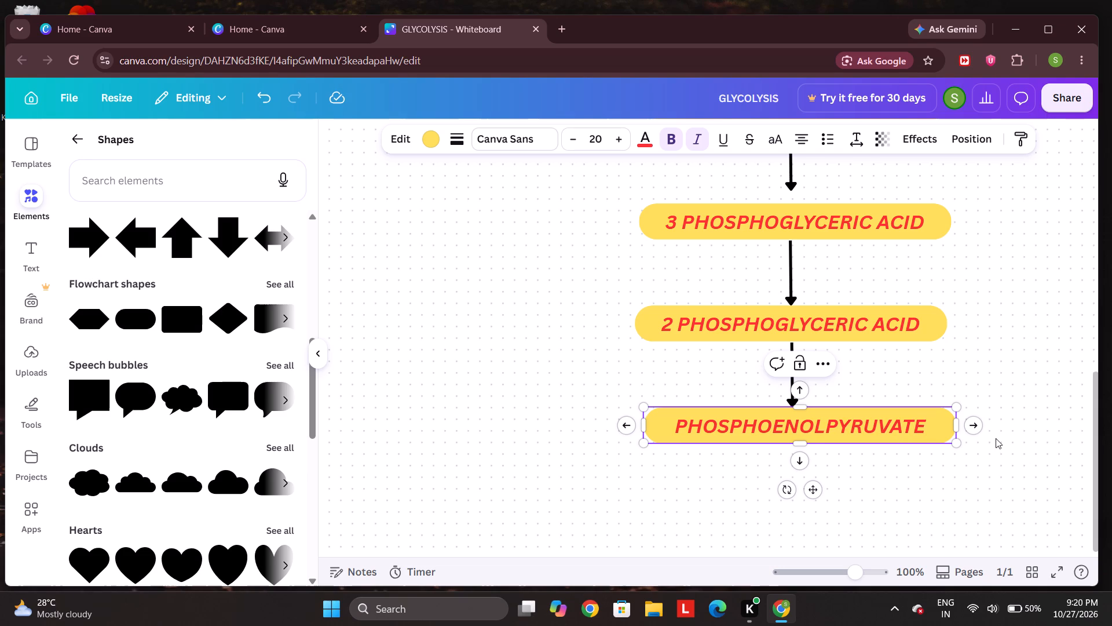
key("shift+parenleft")
type("PEP")
key("shift+parenright")
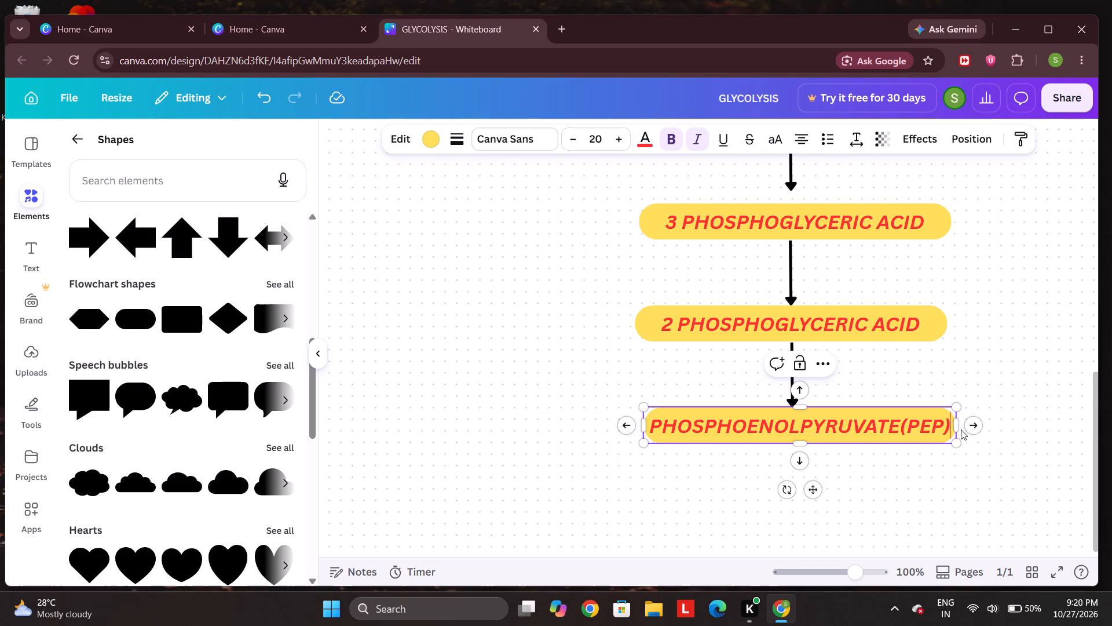
left_click(750, 429)
left_click(881, 534)
Duplicate the PHOSPHOENOLPYRUVATE(PEP) box and place the copy directly below it, aligned with the original.
left_click(831, 432)
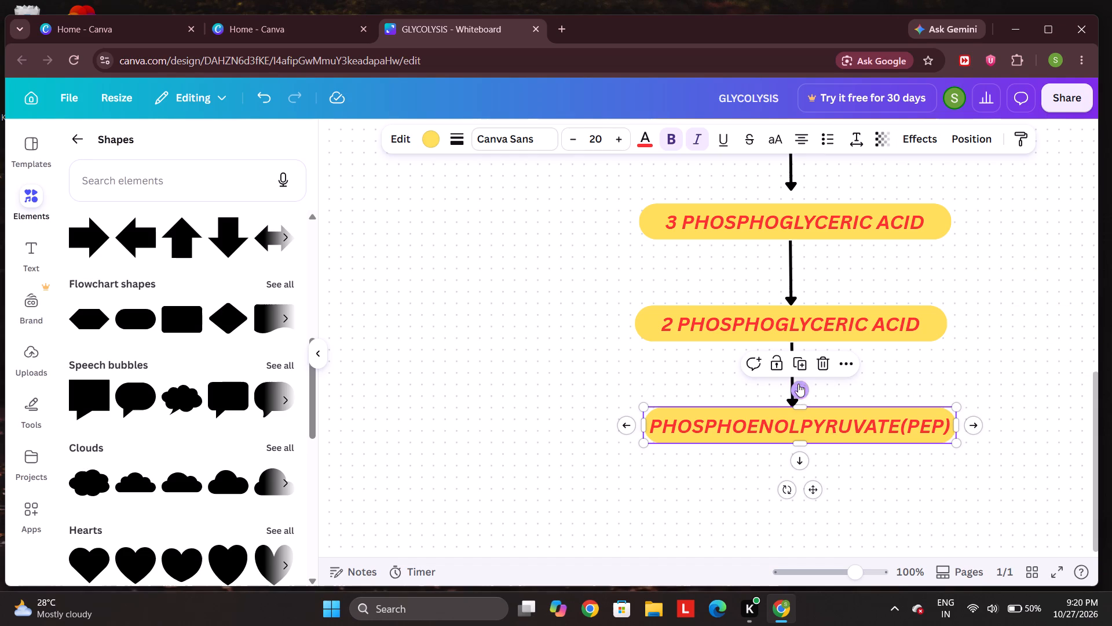
left_click(797, 370)
left_click_drag(803, 437, 791, 515)
Shorten the bottom box's label to "PYRUVATE".
left_click(798, 521)
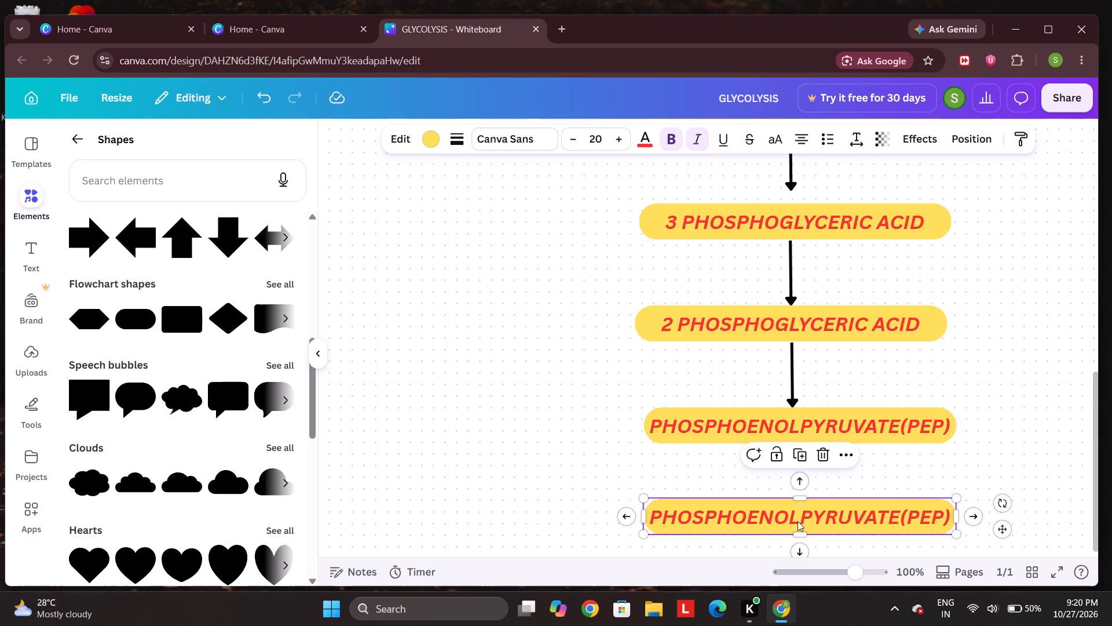
double_click(796, 518)
left_click(800, 520)
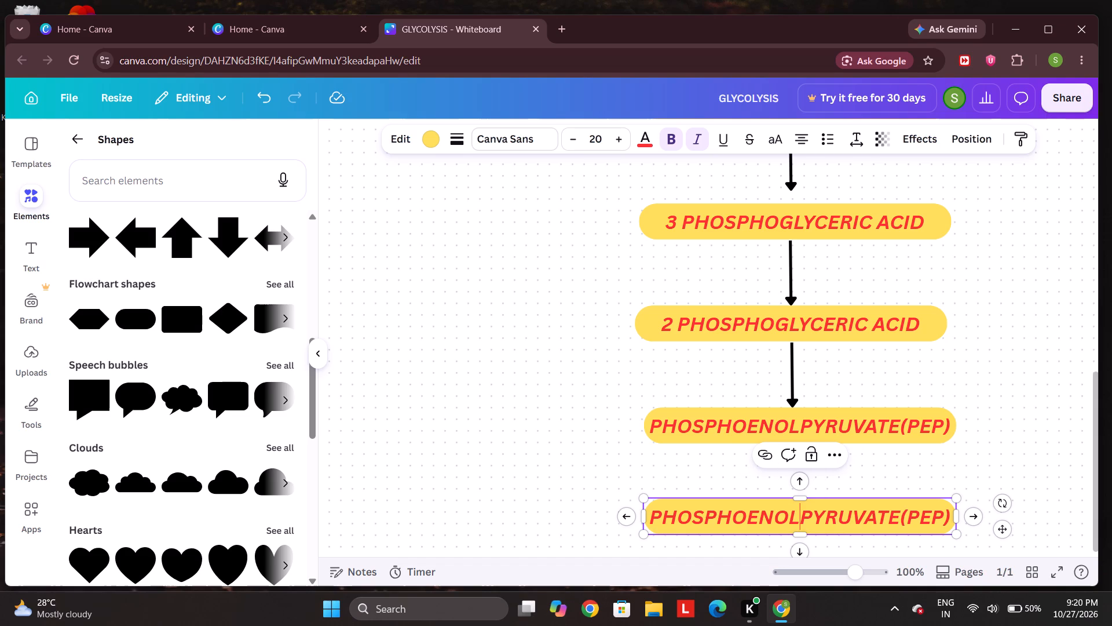
key("BackSpace")
key("BackSpace")
key("BackSpace")
key("BackSpace")
key("BackSpace")
key("BackSpace")
key("BackSpace")
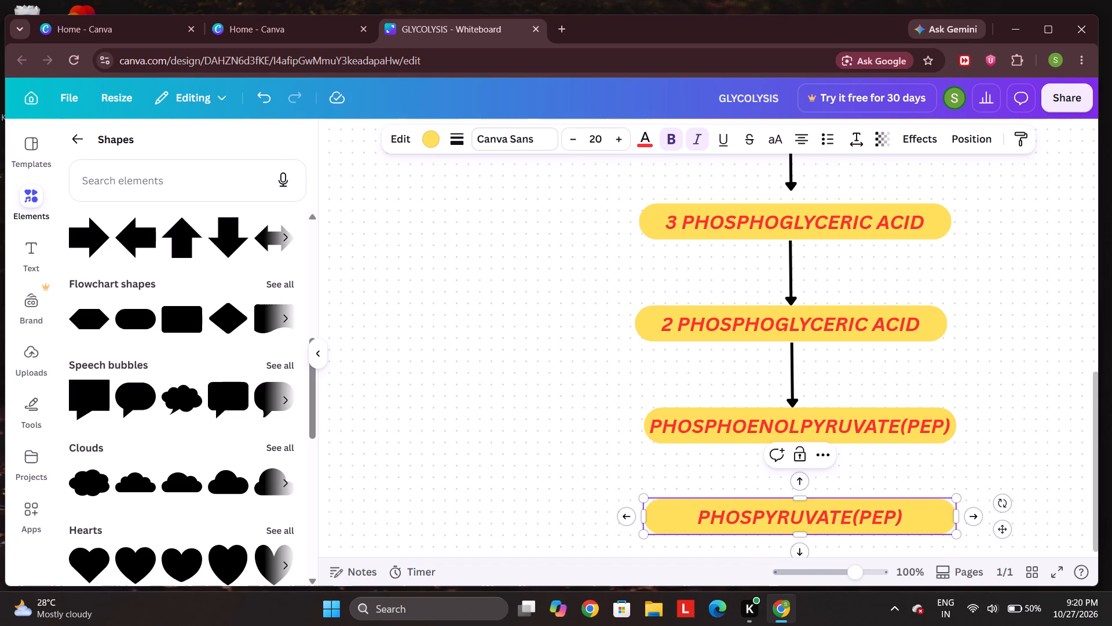
key("BackSpace")
key("BackSpace")
key("BackSpace")
key("BackSpace")
left_click(898, 513)
key("BackSpace")
key("BackSpace")
key("BackSpace")
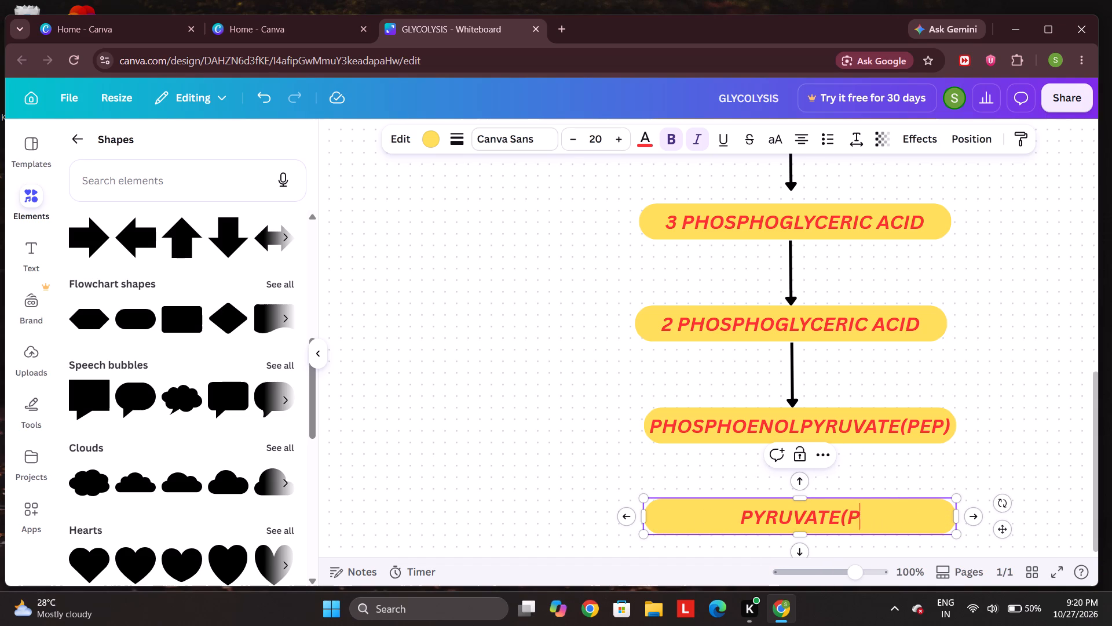
key("BackSpace")
key("BackSpace")
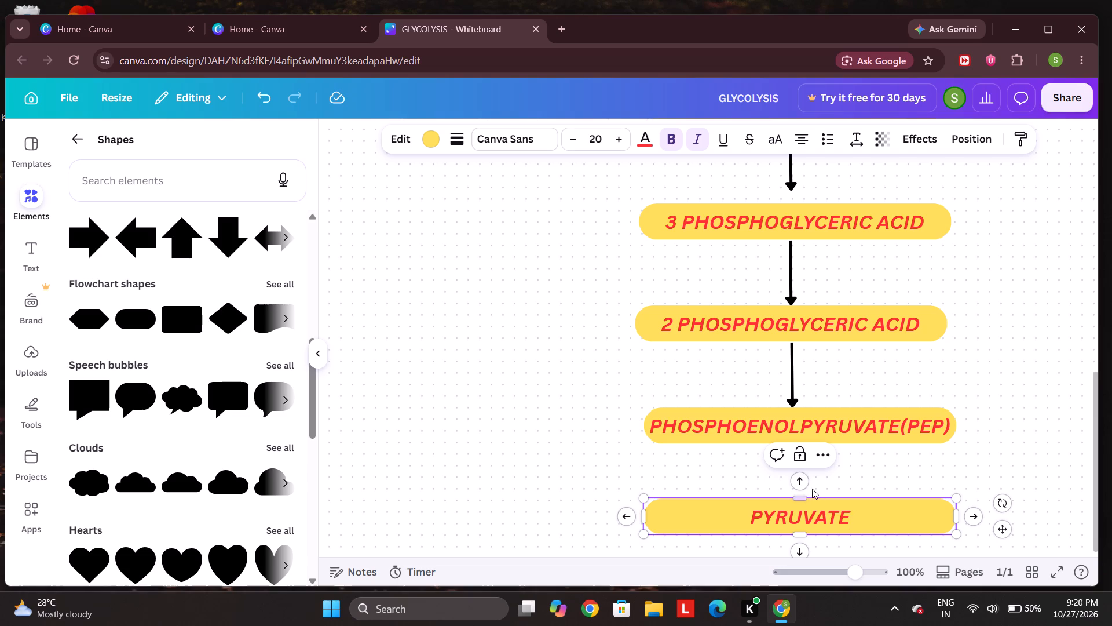
Change the PYRUVATE box's fill colour to light green from the default solid colours.
left_click(725, 523)
left_click(432, 140)
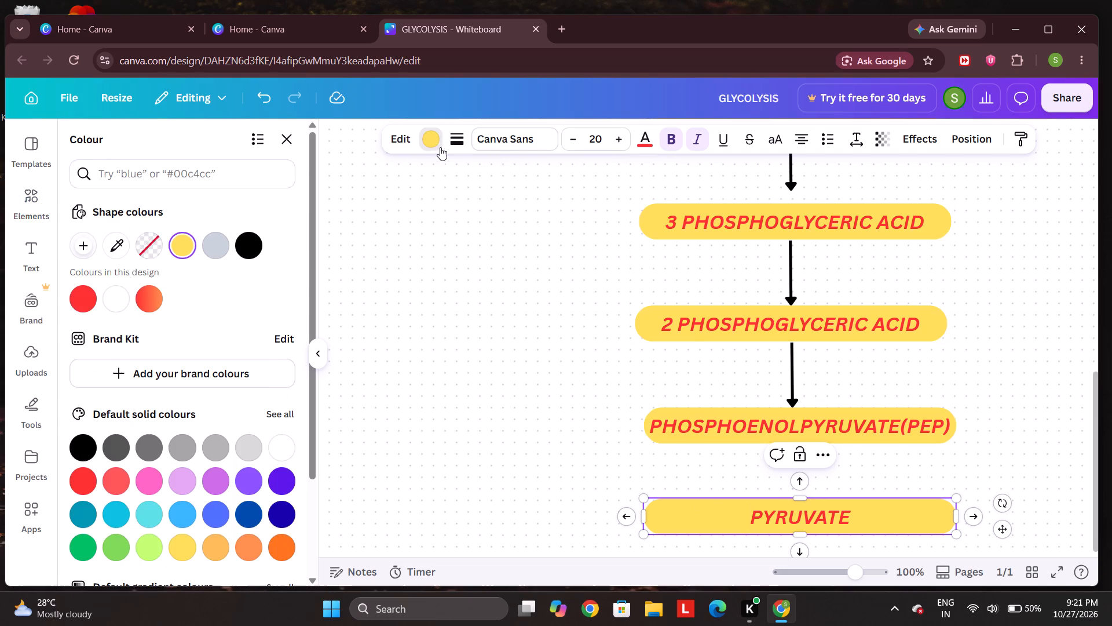
left_click(149, 544)
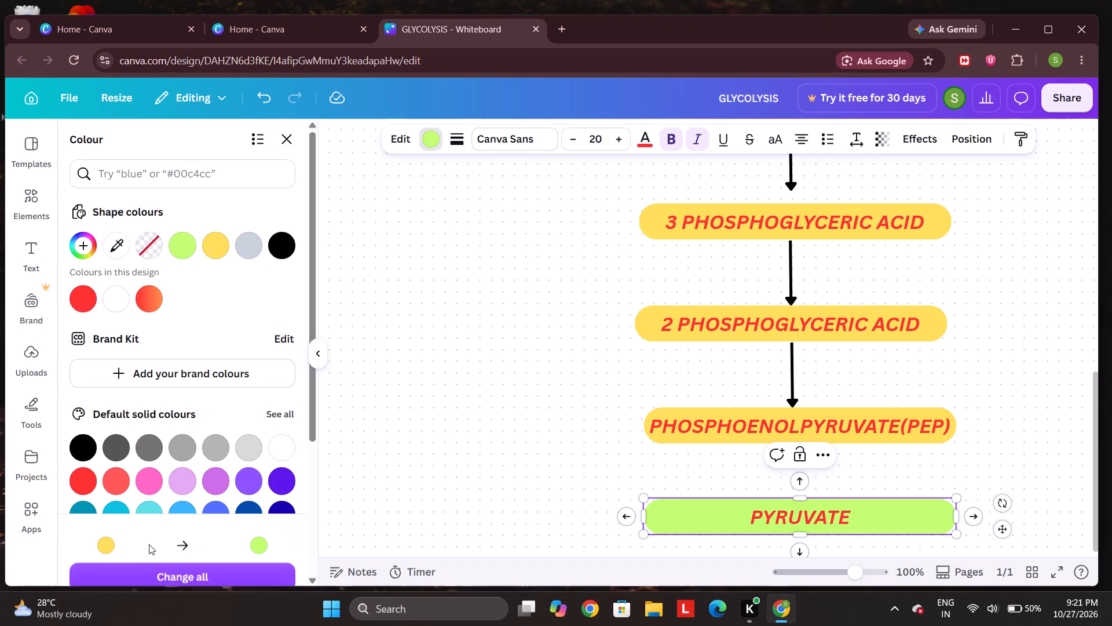
left_click_drag(312, 317, 312, 348)
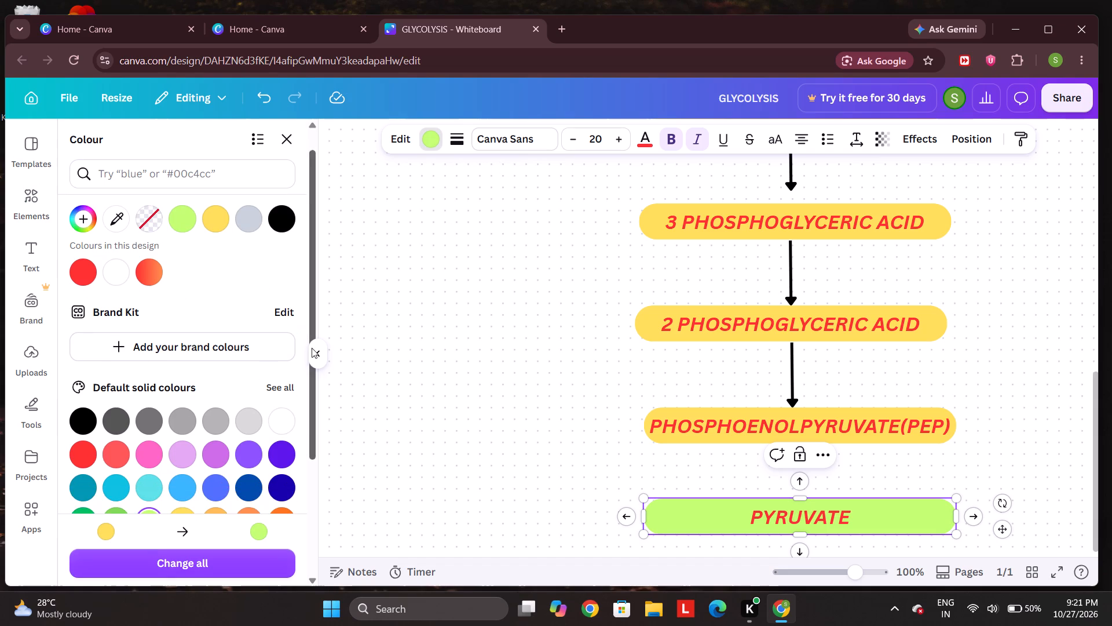
left_click_drag(312, 348, 299, 367)
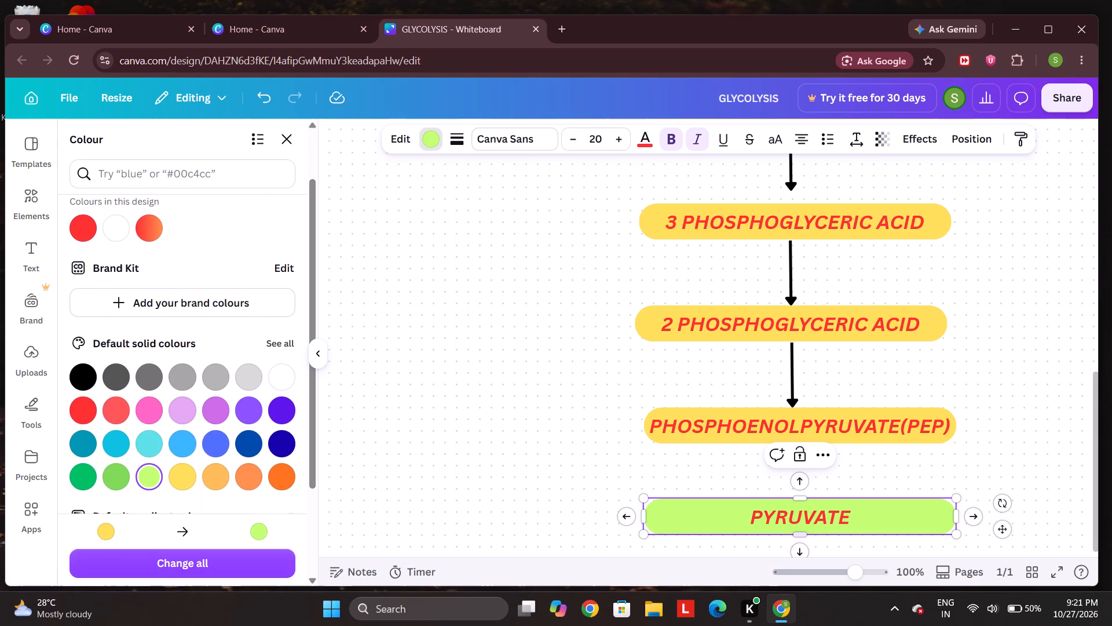
left_click(538, 440)
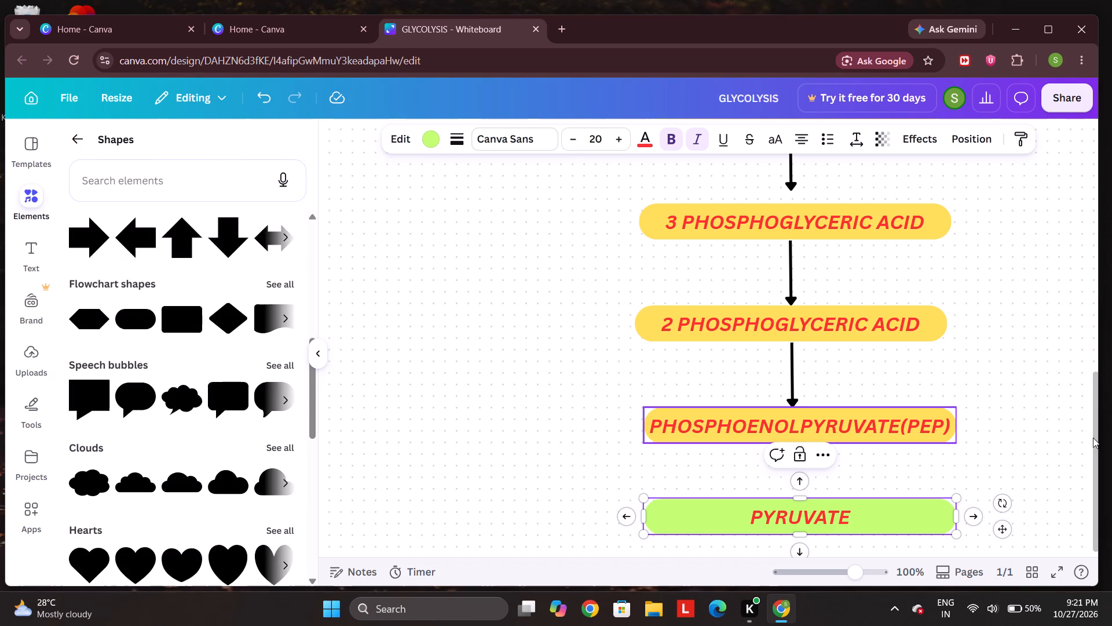
Duplicate the thin arrow above PHOSPHOENOLPYRUVATE(PEP) and fit the copy between that box and PYRUVATE, lowering the PYRUVATE box to make room.
left_click_drag(1093, 438, 1108, 473)
left_click(792, 287)
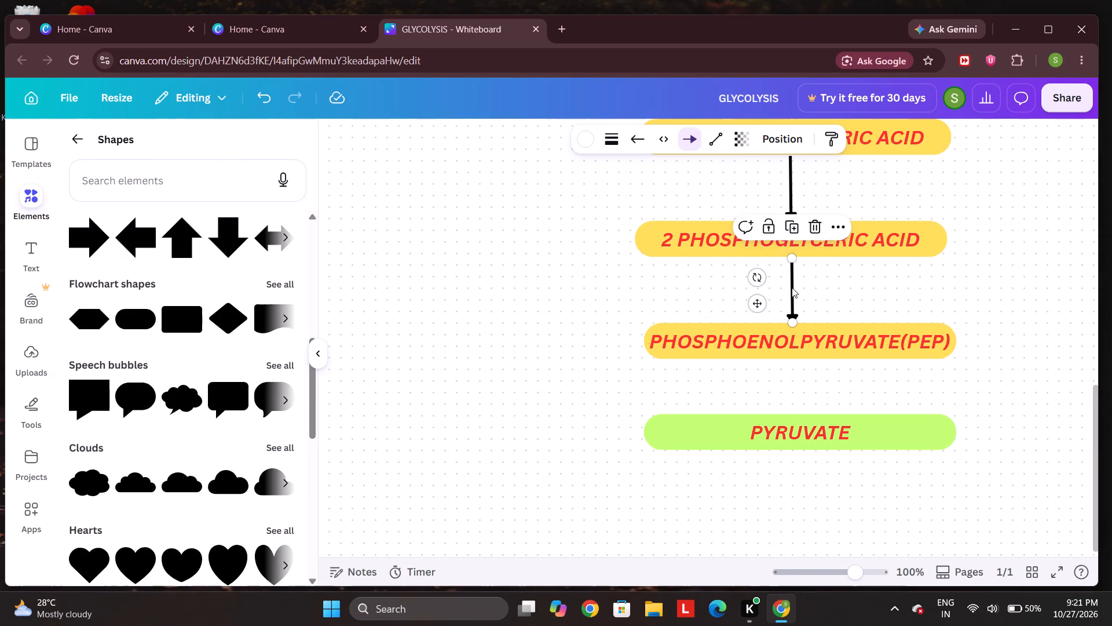
left_click(796, 223)
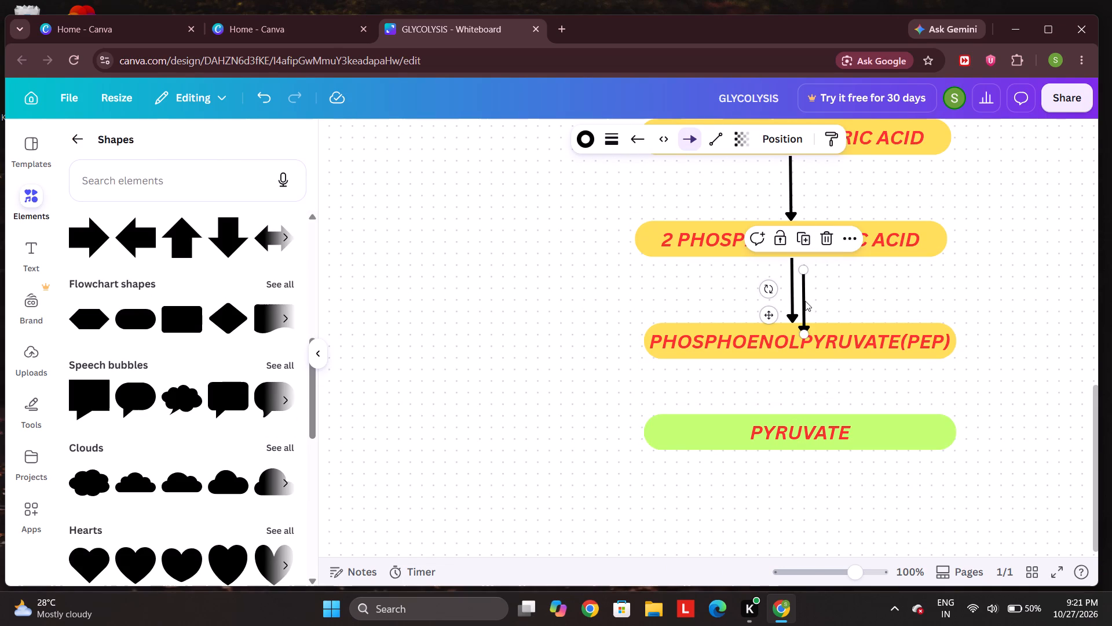
left_click_drag(804, 301, 792, 383)
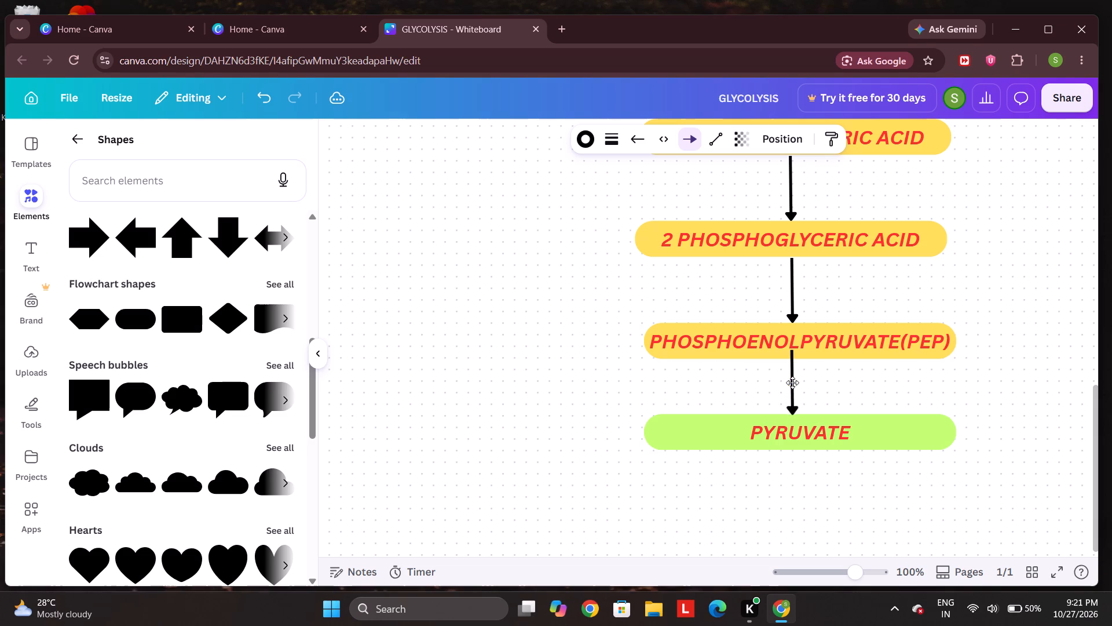
left_click_drag(792, 383, 788, 335)
left_click_drag(852, 436, 848, 458)
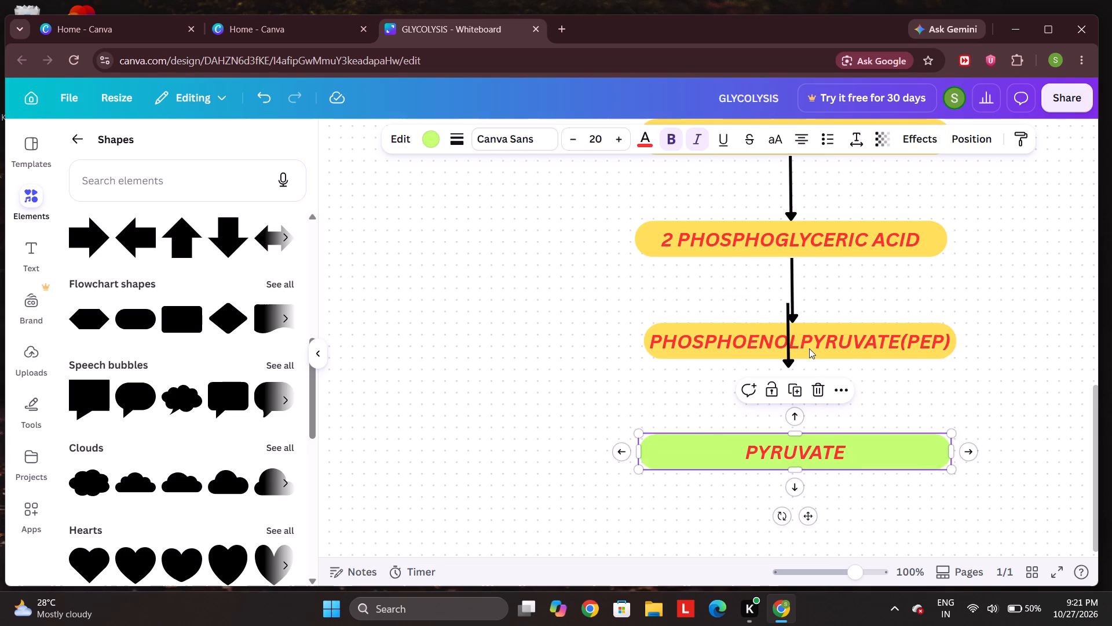
left_click_drag(787, 344, 795, 404)
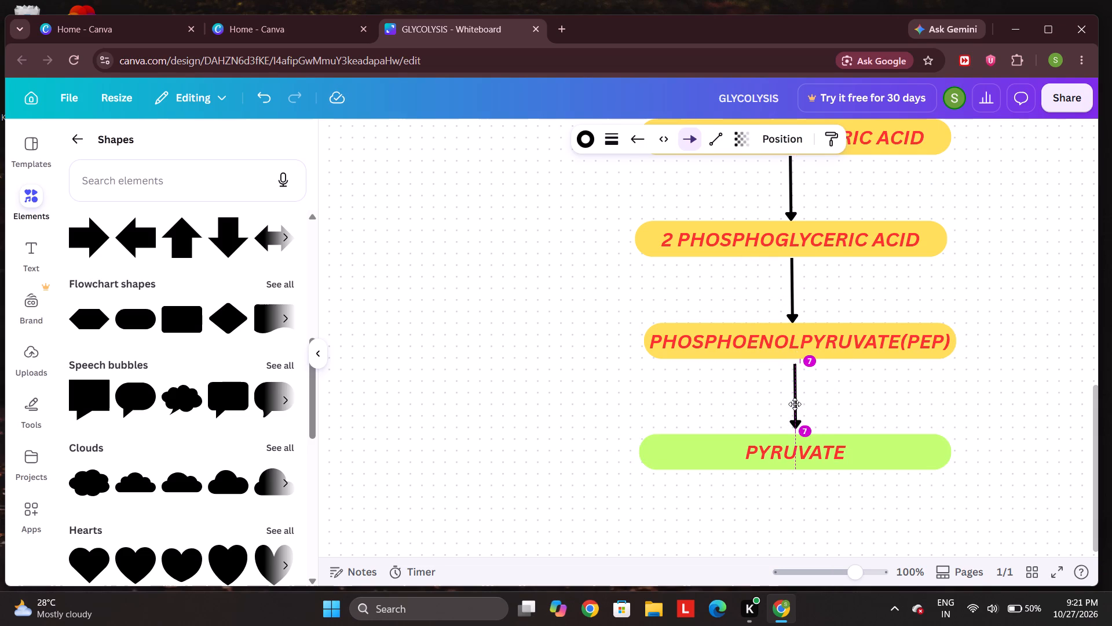
left_click_drag(795, 404, 794, 402)
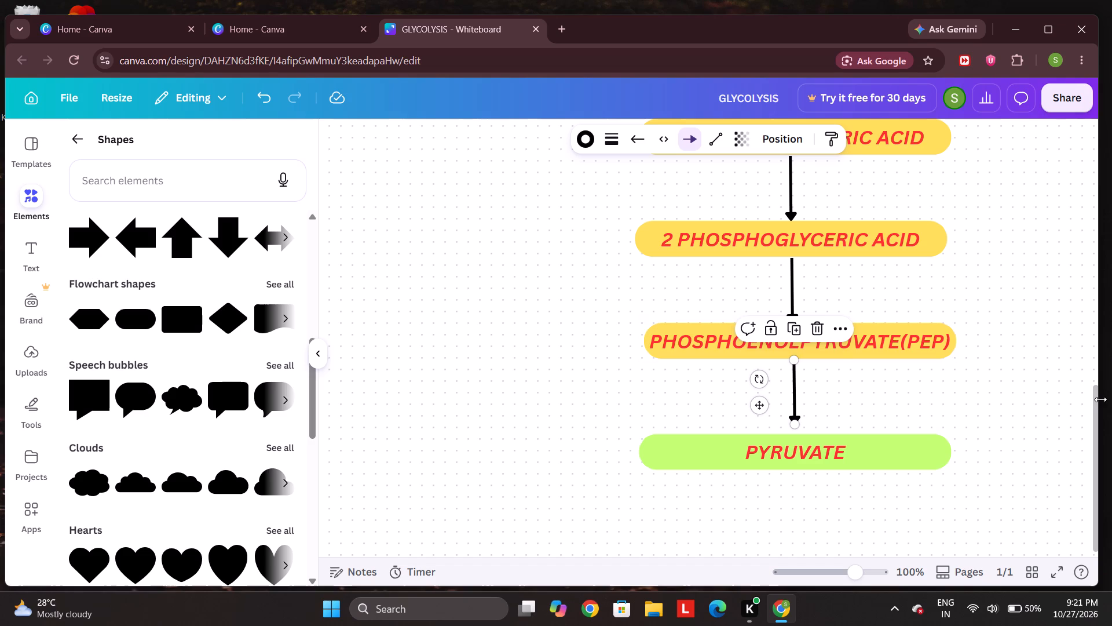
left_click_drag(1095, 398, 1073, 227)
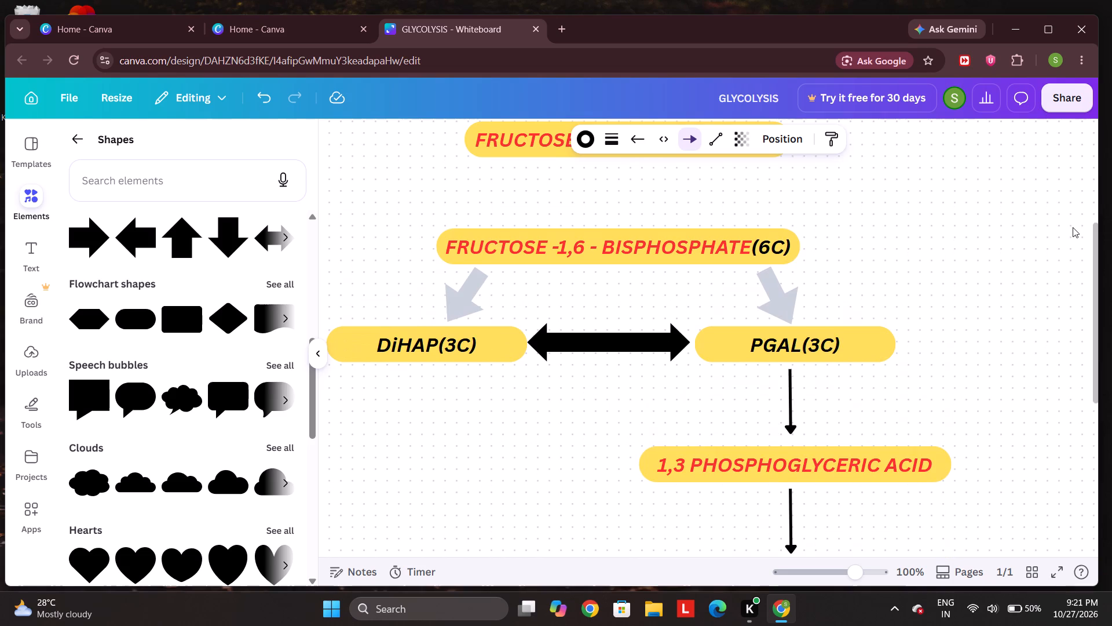
Duplicate the thin arrow below PGAL(3C) and place the copy between FRUCTOSE-6-PHOSPHATE and FRUCTOSE-1,6-BISPHOSPHATE.
left_click_drag(1073, 227, 1076, 202)
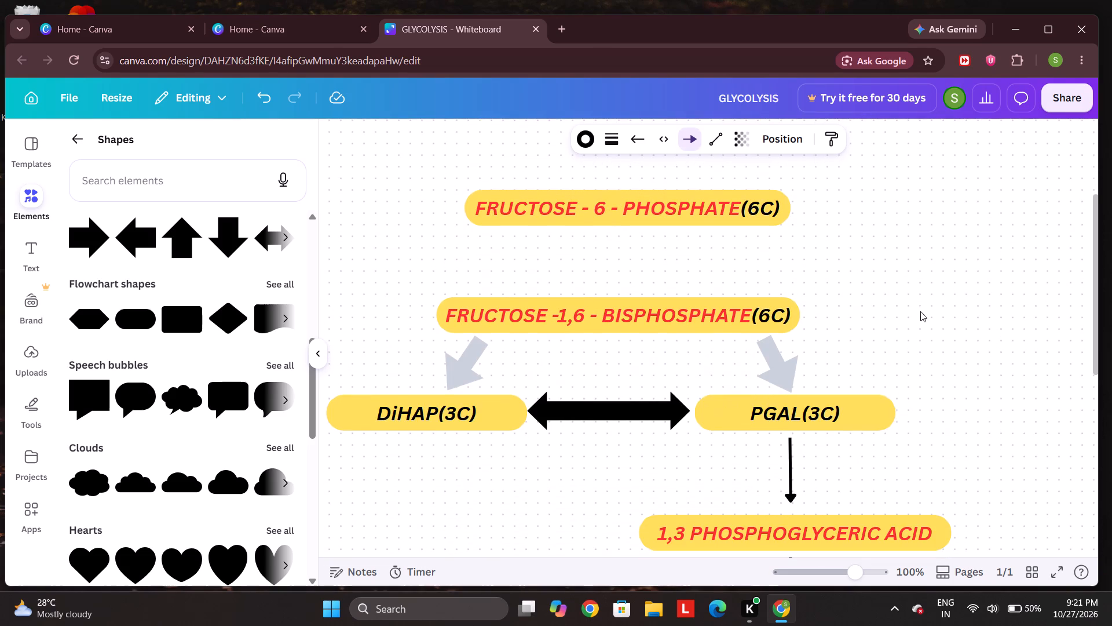
left_click(789, 472)
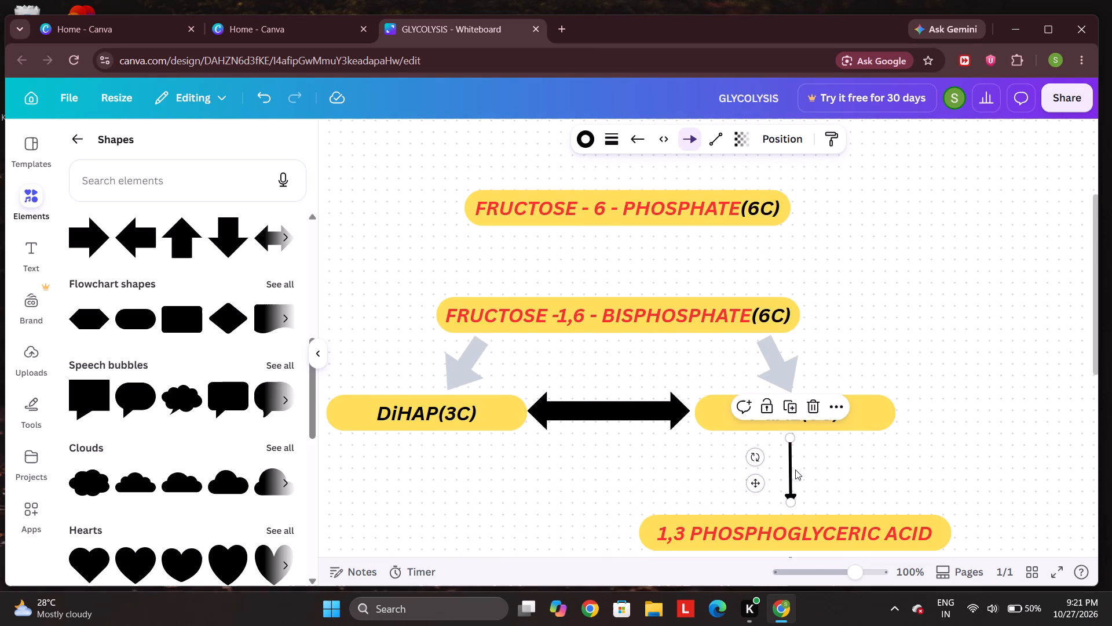
left_click(788, 407)
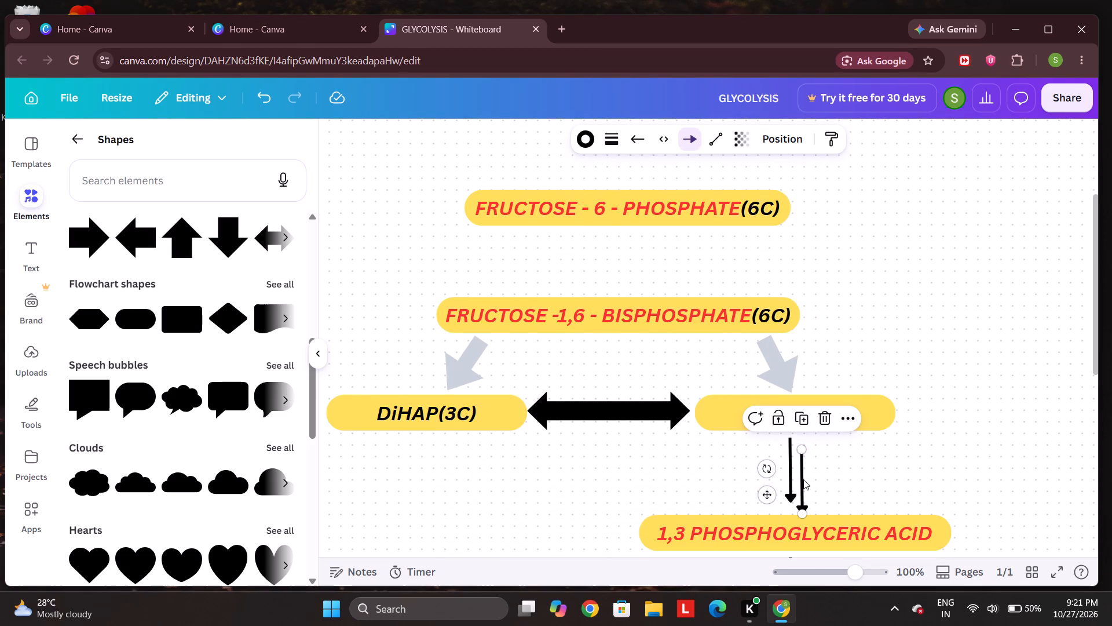
left_click_drag(803, 479, 625, 247)
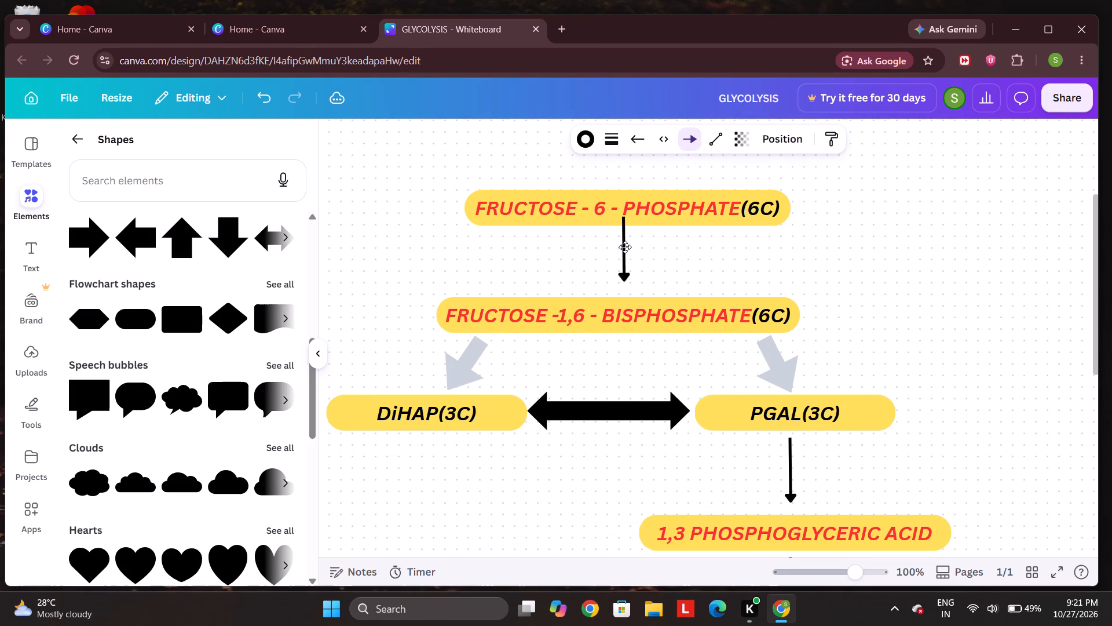
left_click_drag(625, 247, 625, 256)
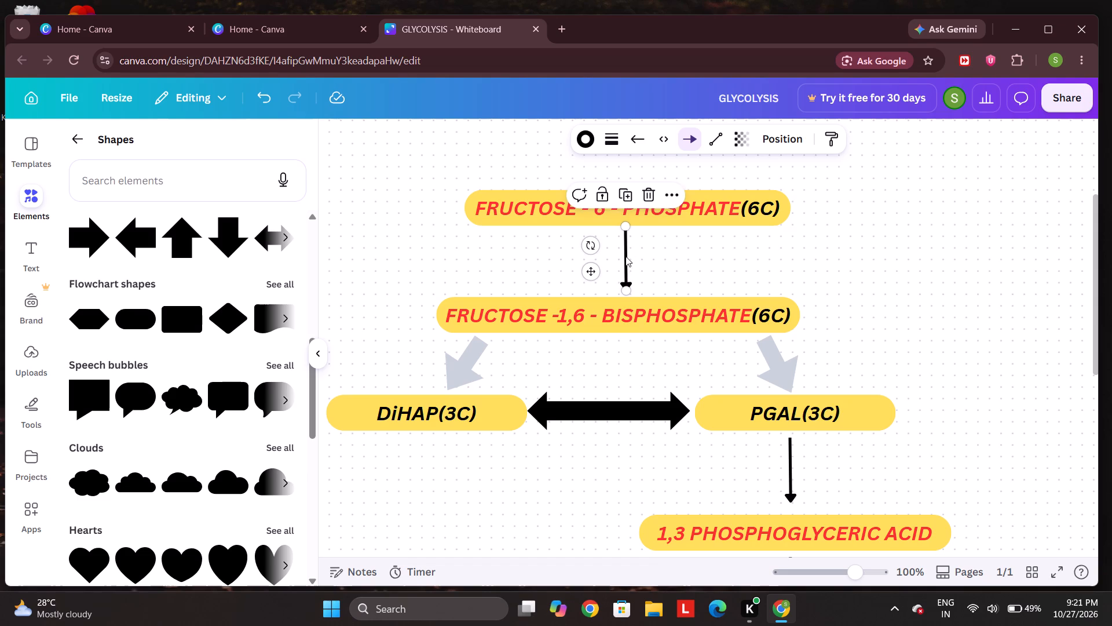
Duplicate the thin arrow twice more, placing copies between GLUCOSE-6-PHOSPHATE and FRUCTOSE-6-PHOSPHATE and between GLUCOSE and GLUCOSE-6-PHOSPHATE.
left_click_drag(1097, 302, 1099, 301)
left_click_drag(1099, 301, 1099, 212)
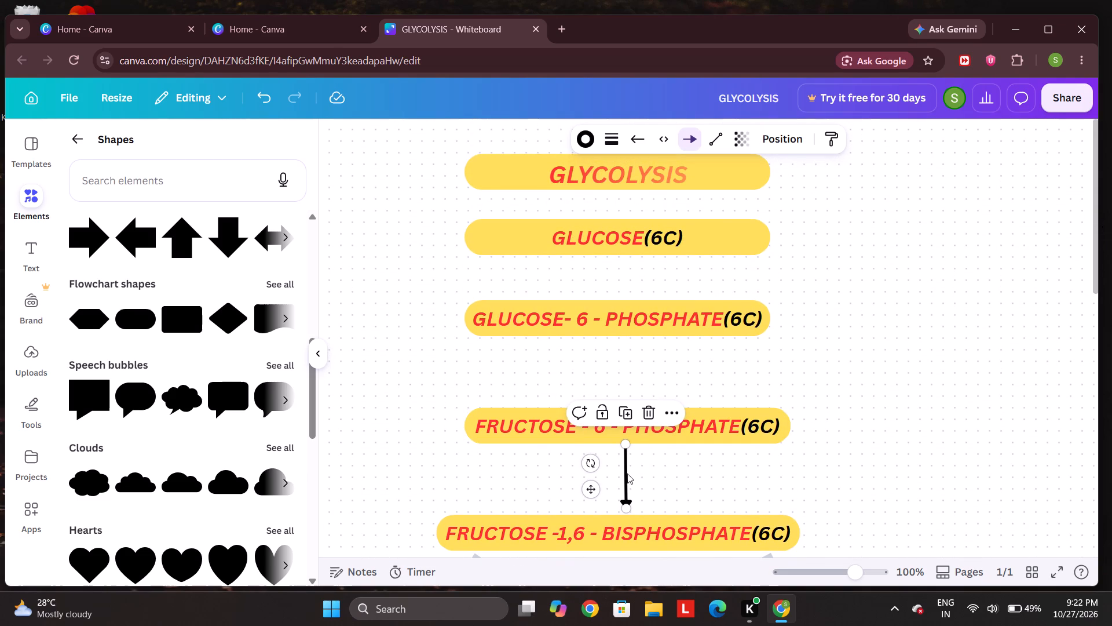
left_click(624, 418)
left_click(627, 468)
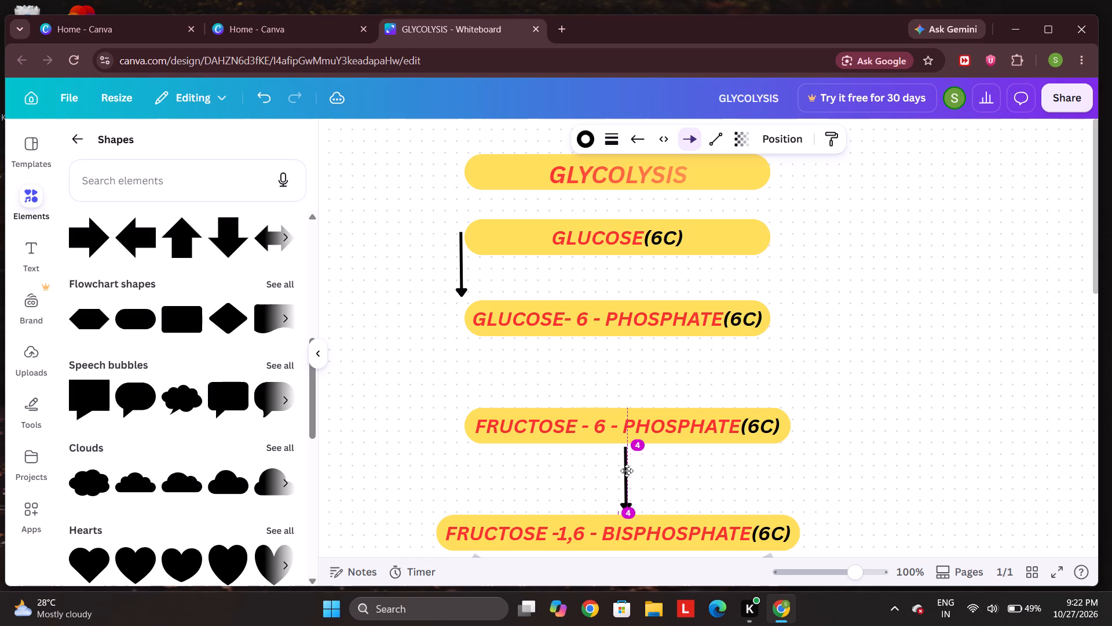
left_click_drag(460, 276, 609, 384)
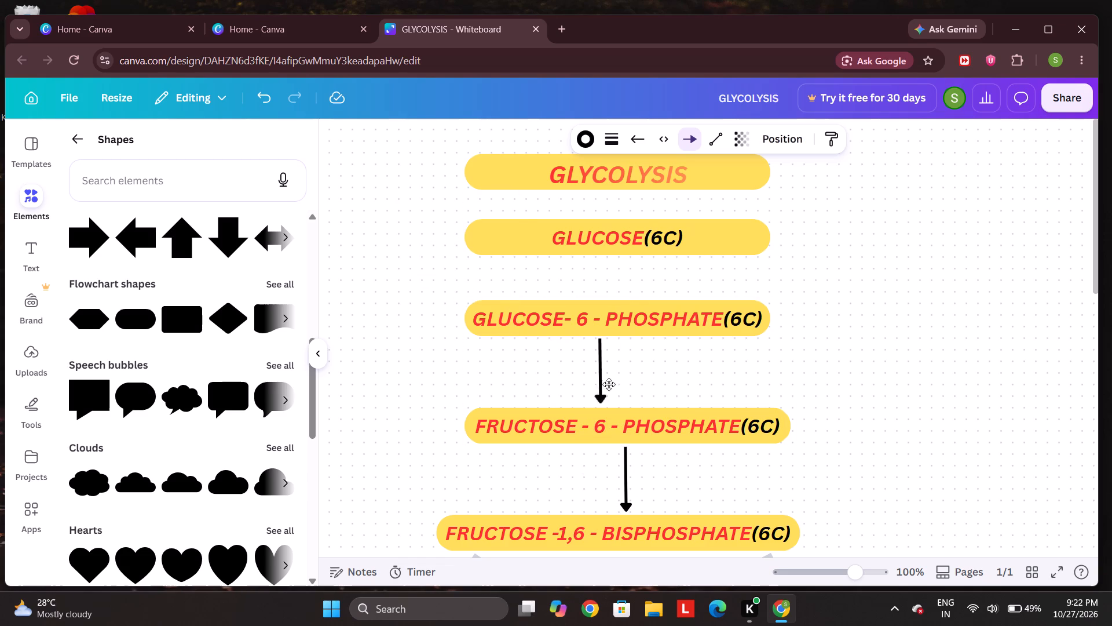
left_click_drag(609, 384, 623, 384)
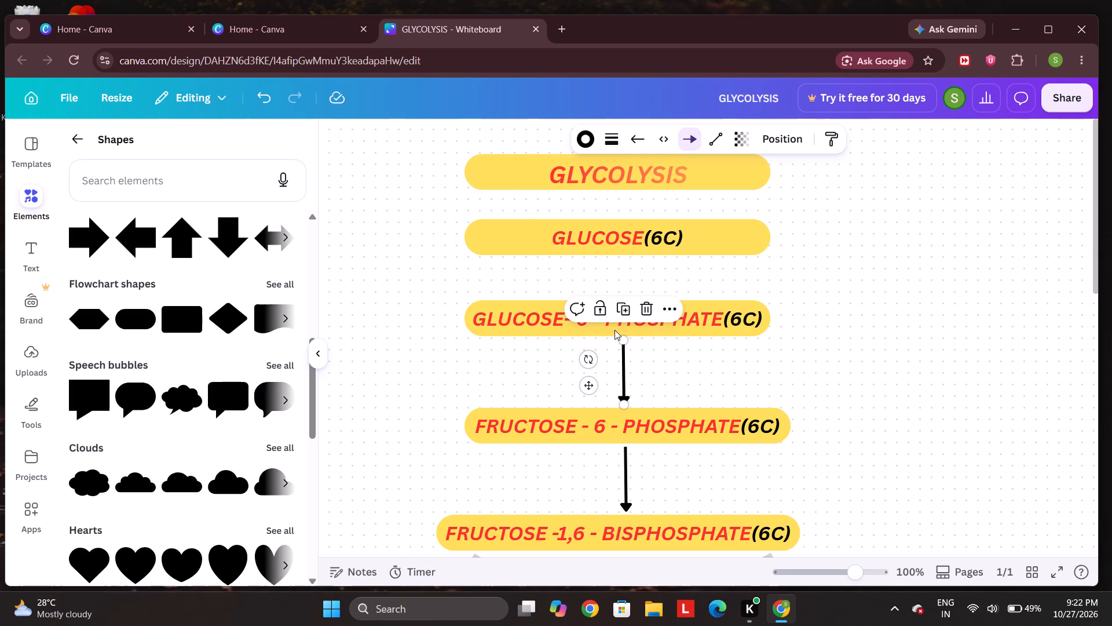
left_click(615, 302)
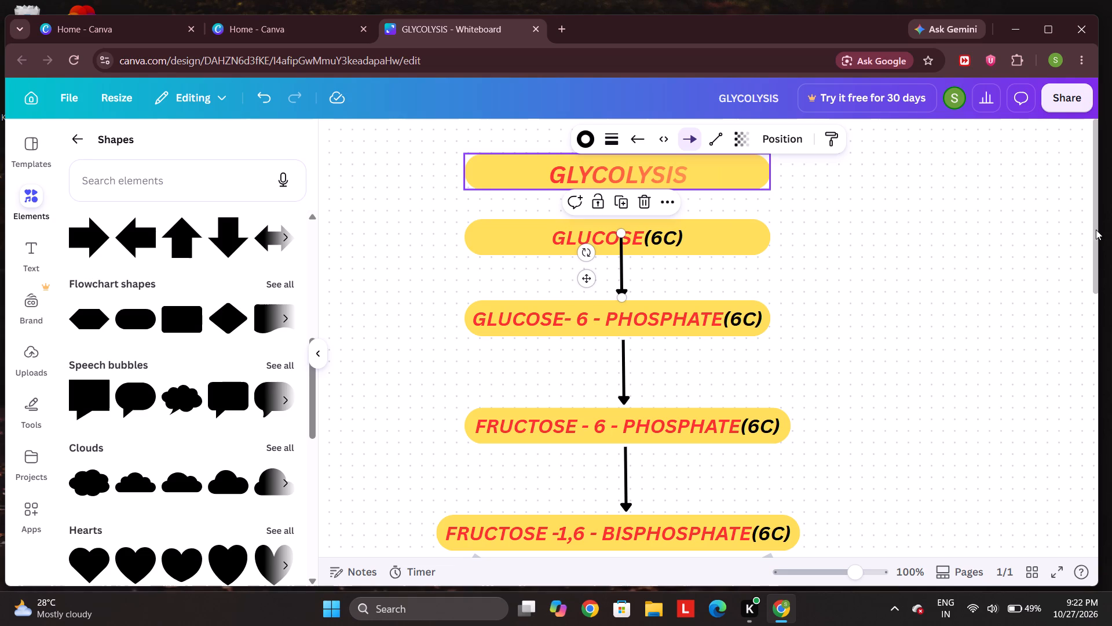
Move the yellow box behind the GLYCOLYSIS title up into the empty space and enlarge it into a wide banner.
left_click_drag(1096, 230, 1090, 150)
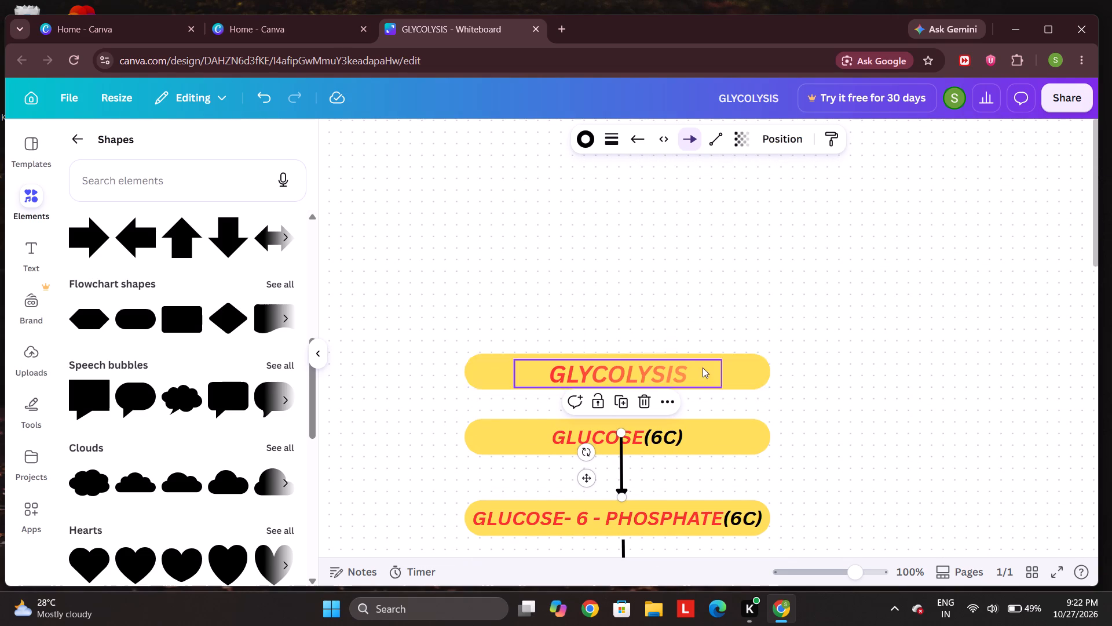
left_click(737, 369)
left_click_drag(737, 369, 696, 203)
left_click_drag(732, 224, 987, 367)
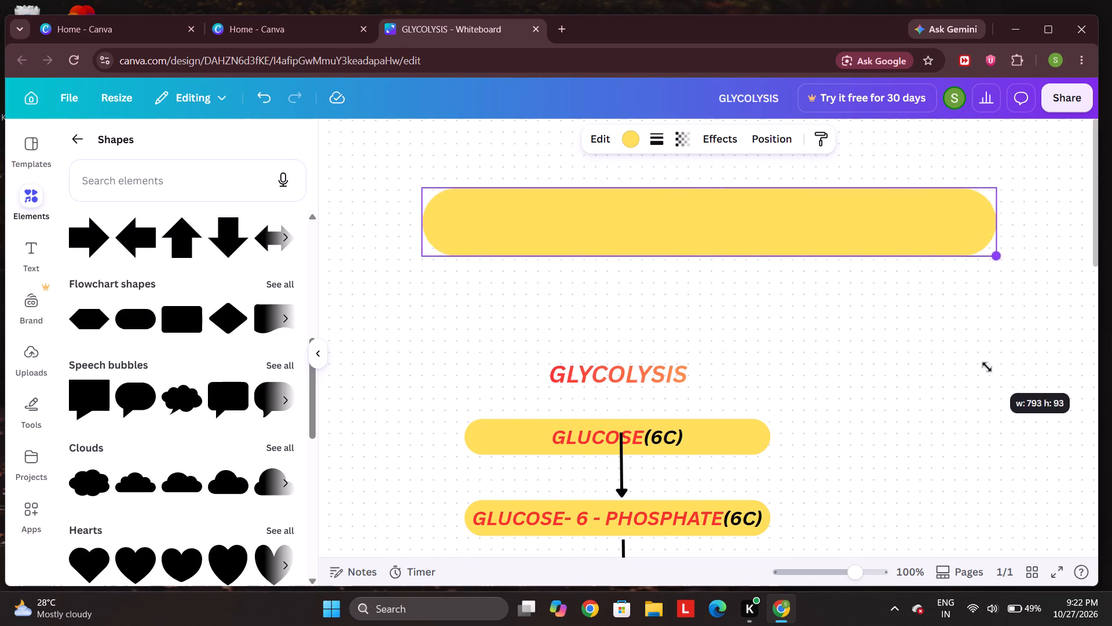
left_click_drag(987, 367, 966, 354)
Change the title banner's fill colour to black.
left_click(631, 147)
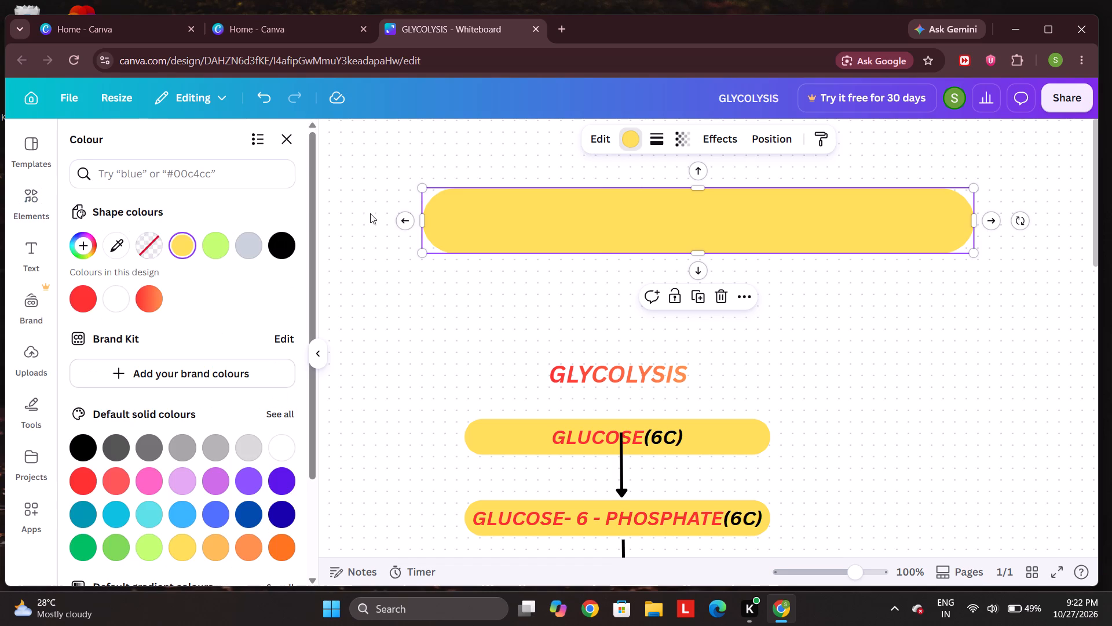
left_click(294, 242)
left_click(444, 352)
Move the GLYCOLYSIS title text onto the black banner's left part and enlarge it to font size 31.9.
left_click_drag(605, 376, 609, 369)
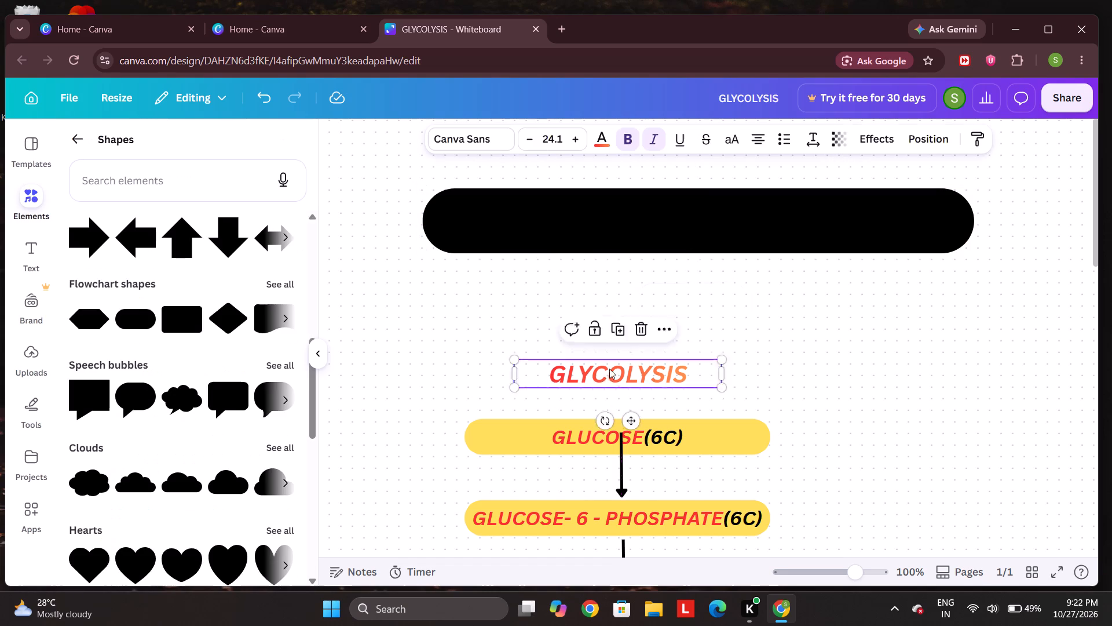
left_click_drag(609, 369, 668, 227)
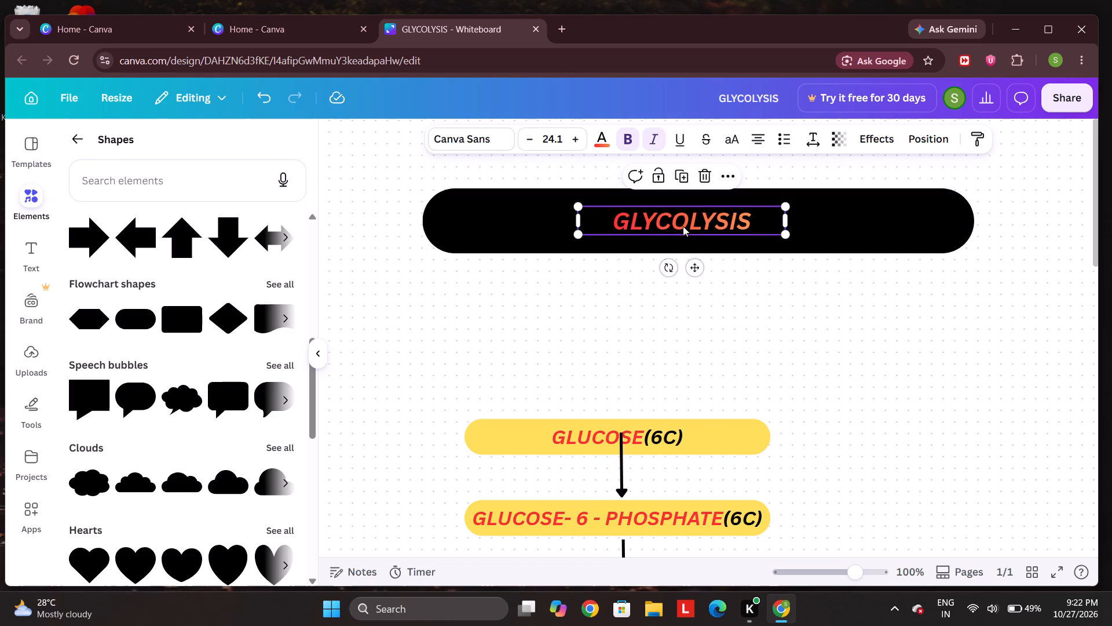
left_click_drag(683, 226, 551, 214)
left_click_drag(654, 220, 712, 288)
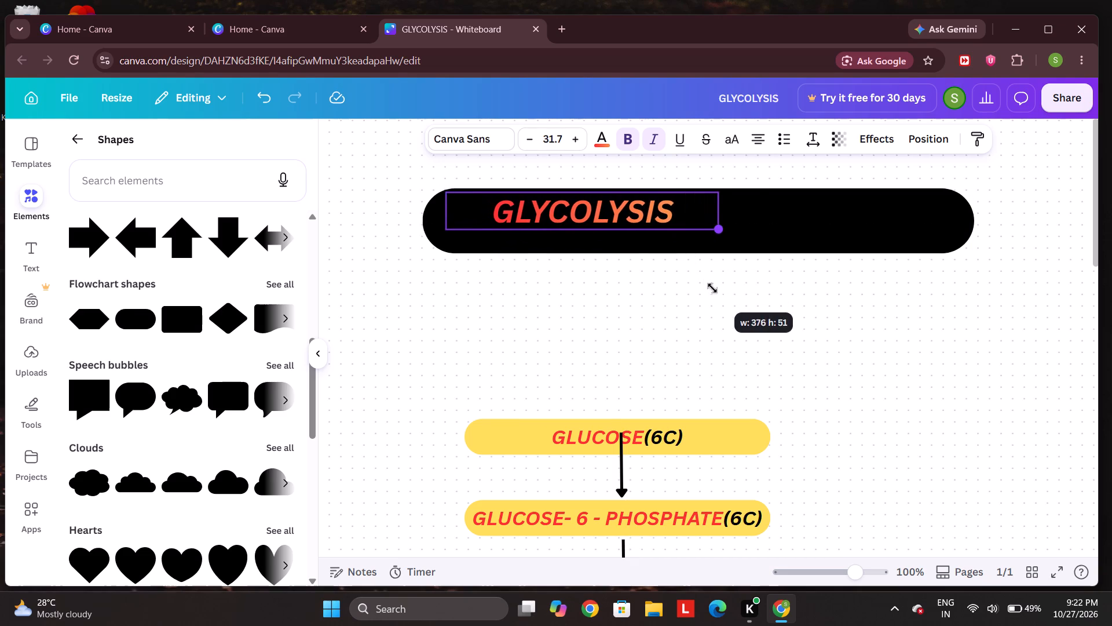
left_click_drag(712, 288, 713, 291)
left_click_drag(646, 216, 623, 212)
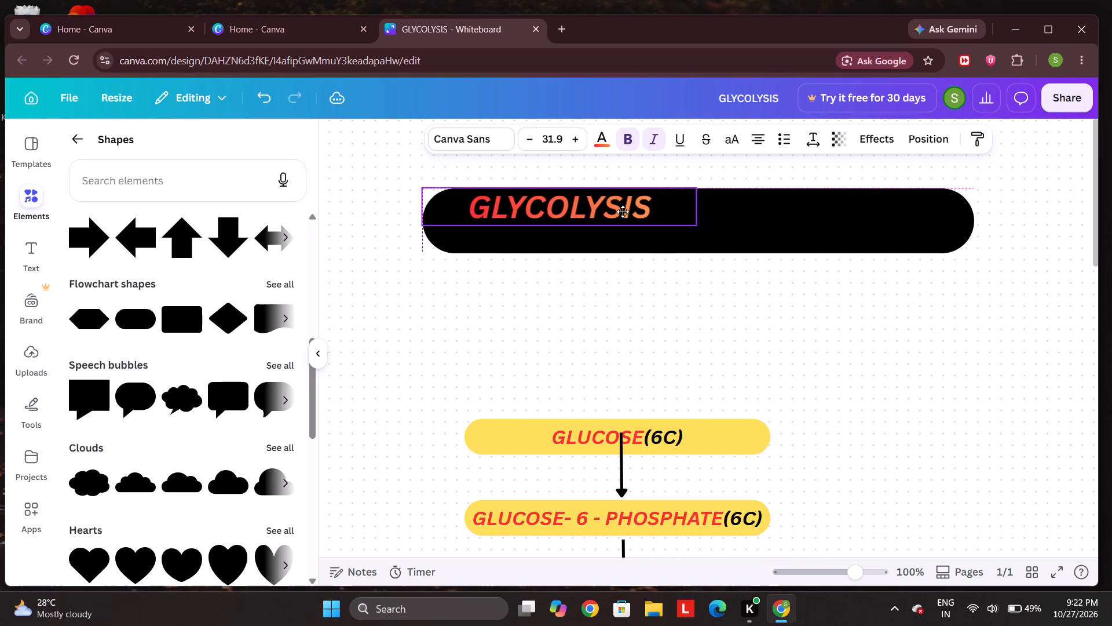
left_click_drag(623, 212, 616, 213)
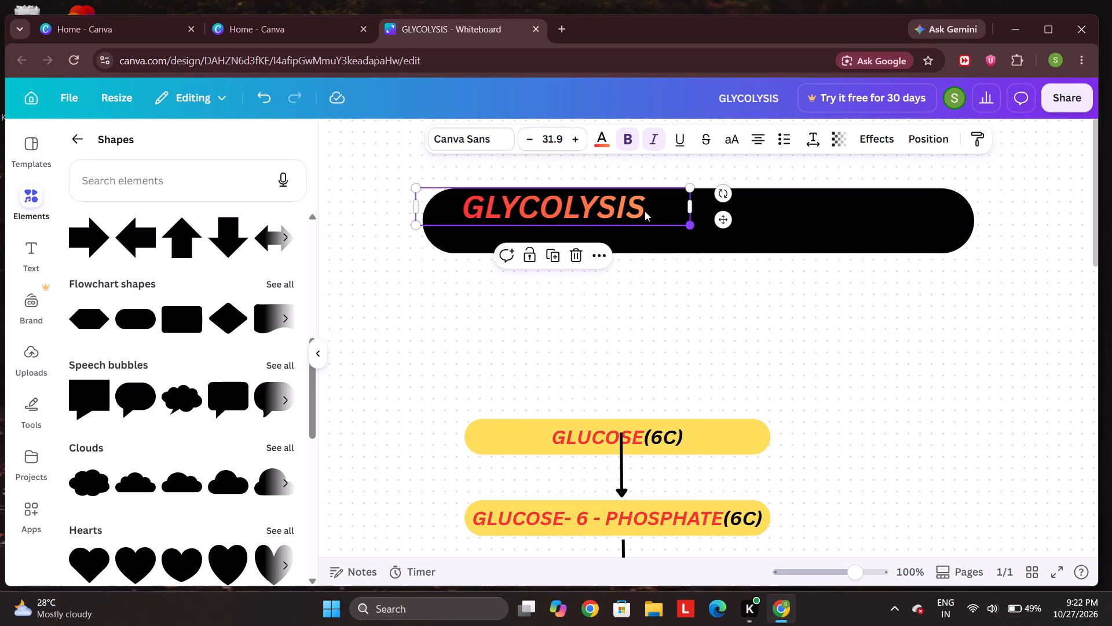
Extend the title text to read "GLYCOLYSIS/EMP PATHWAY".
left_click(651, 212)
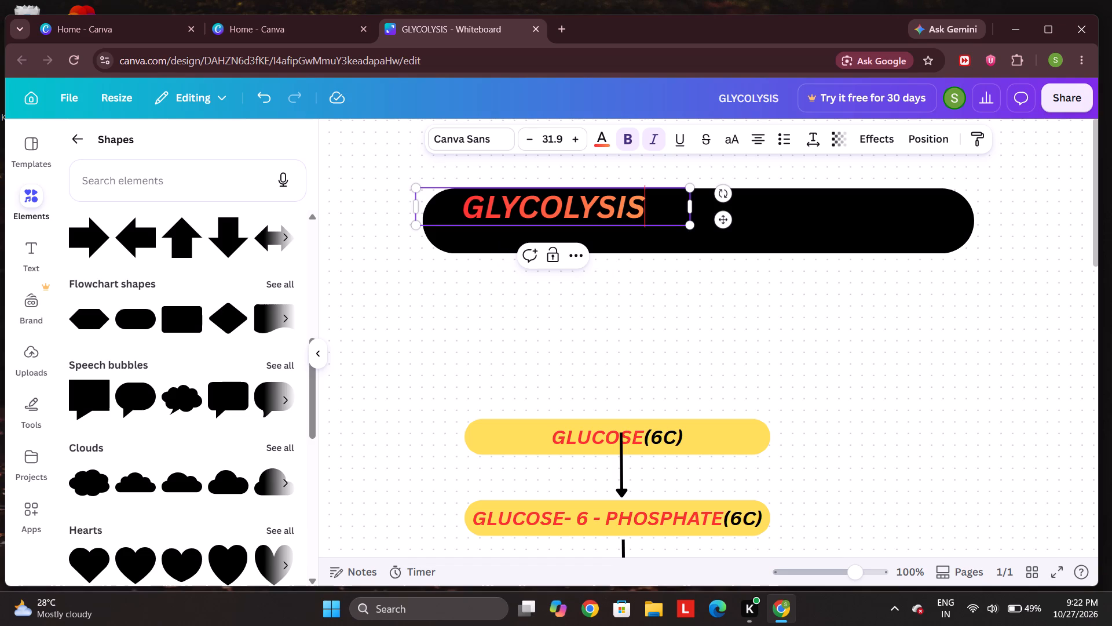
key("slash")
type("EMP")
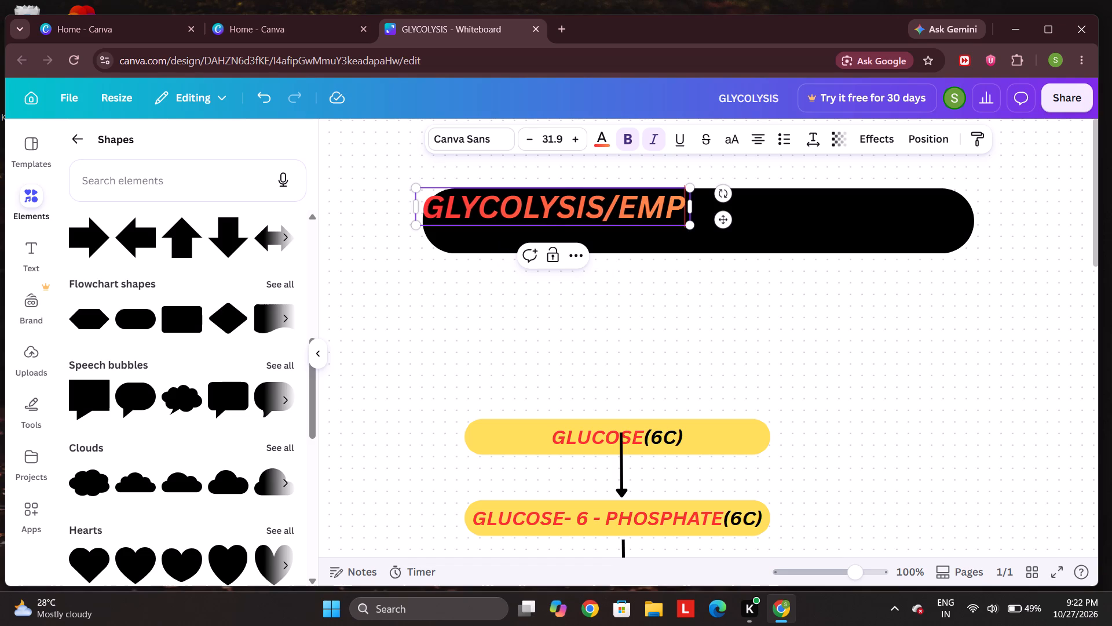
key("space")
type("P")
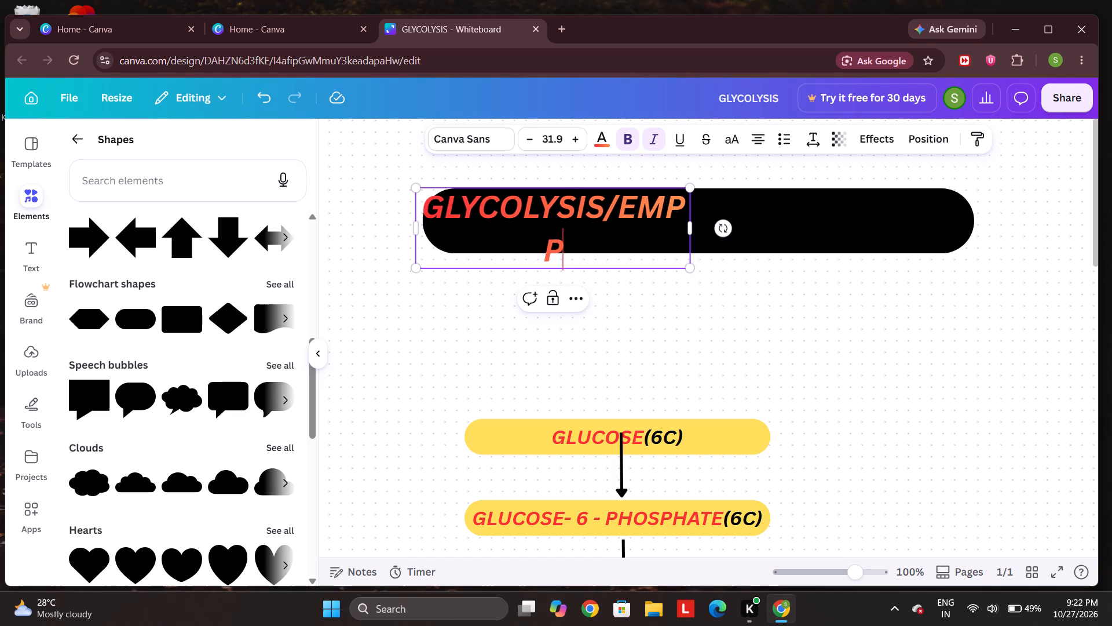
key("a")
type("THWAY")
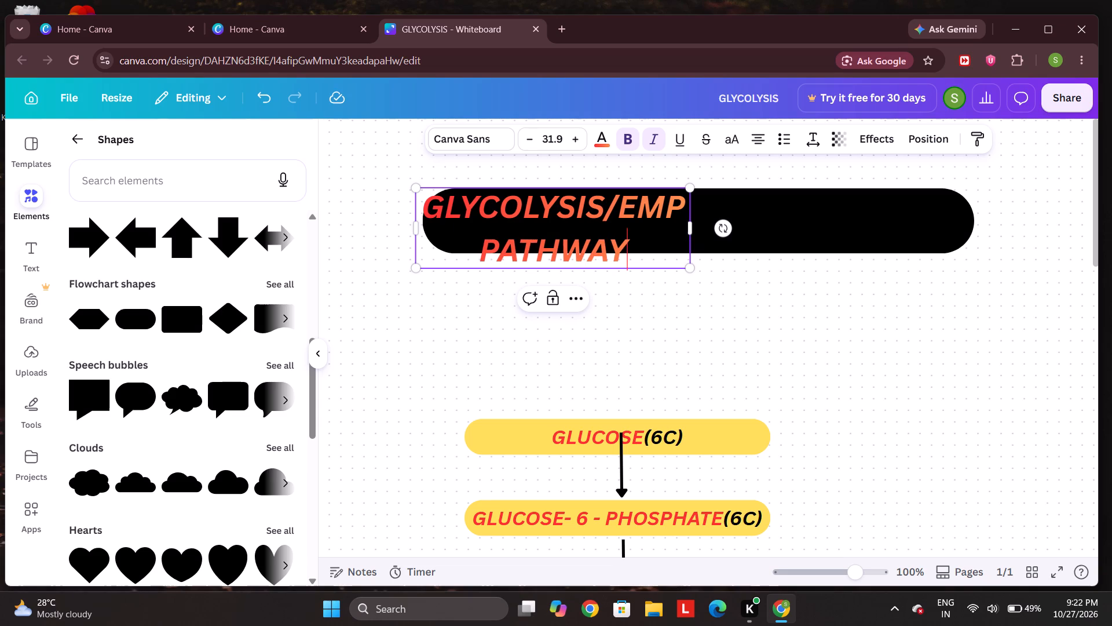
Widen the title text box to fit one line, enlarge the text to size 33.8 and centre it on the black banner.
left_click_drag(694, 227, 840, 206)
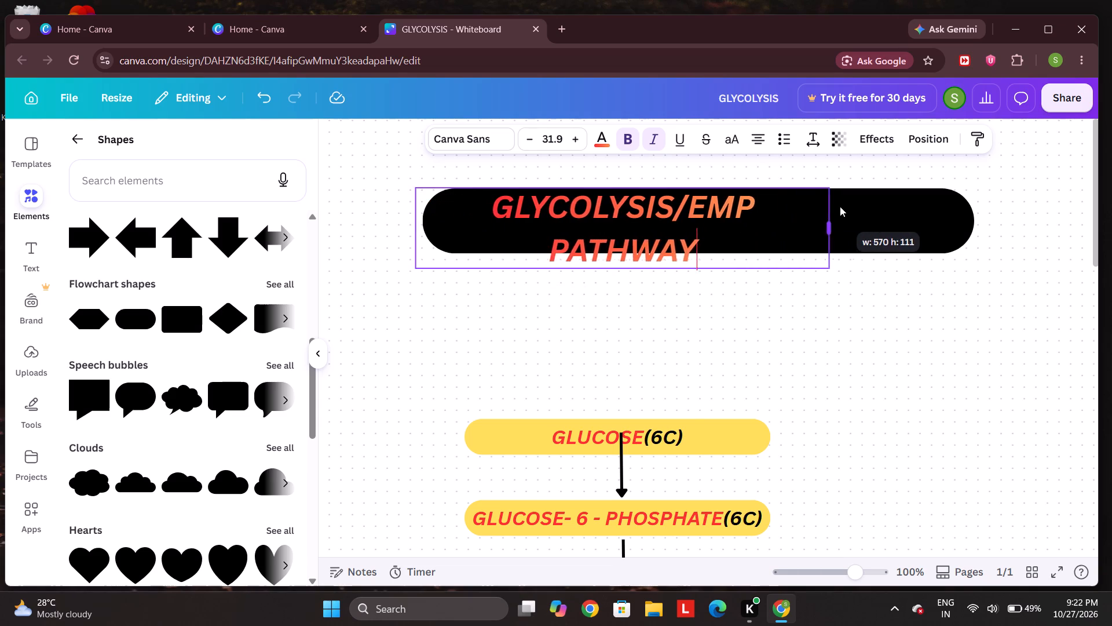
left_click_drag(840, 206, 941, 208)
left_click_drag(938, 224, 967, 251)
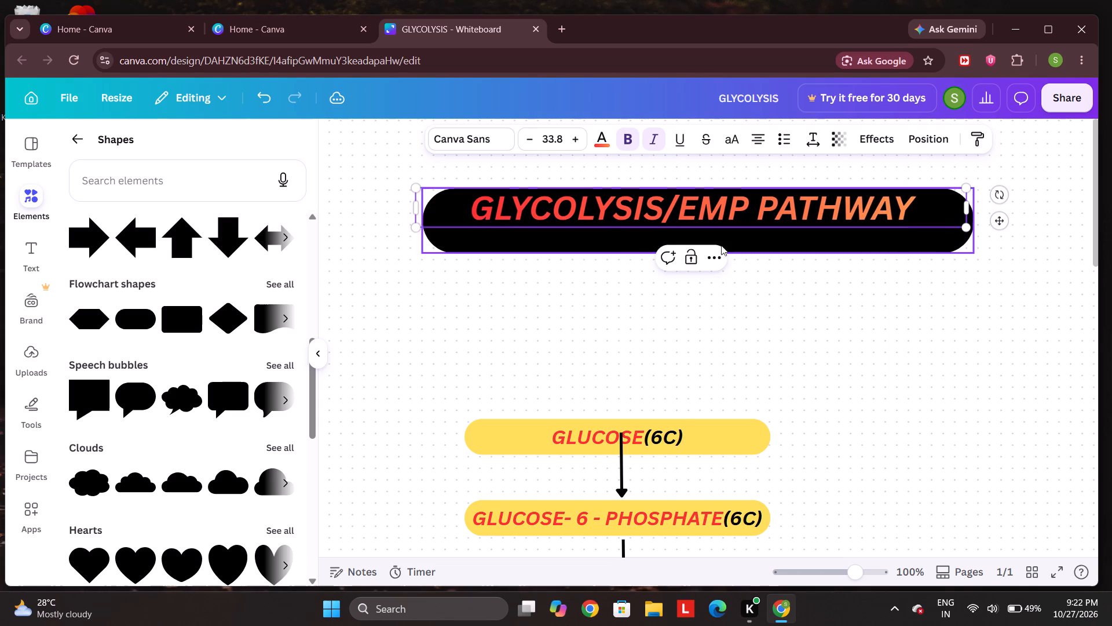
left_click(796, 302)
left_click_drag(705, 201, 697, 210)
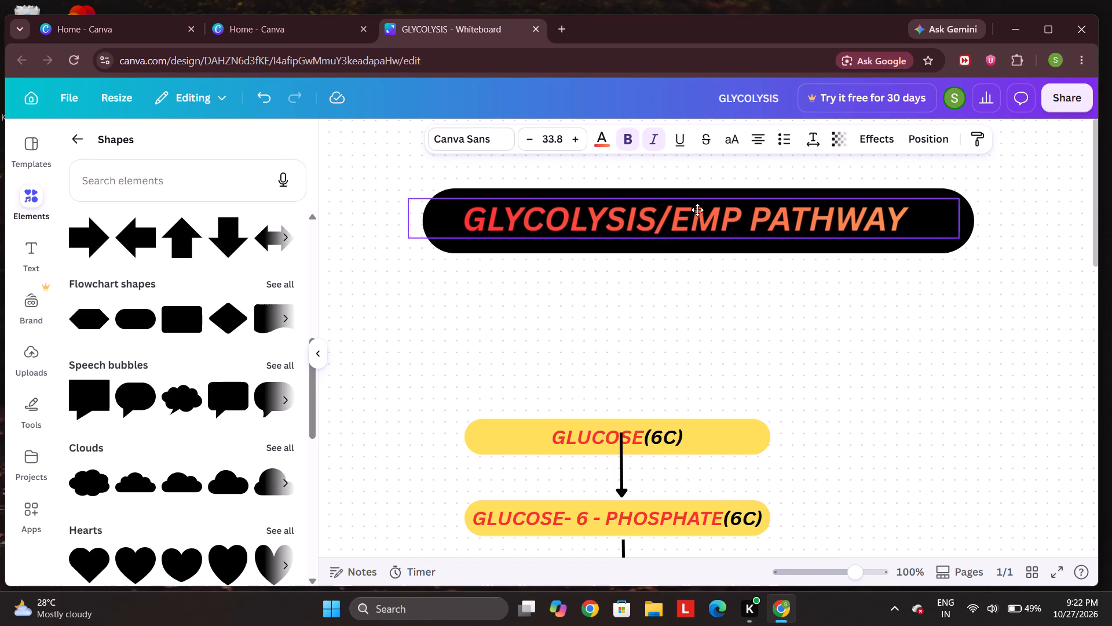
left_click_drag(697, 210, 704, 210)
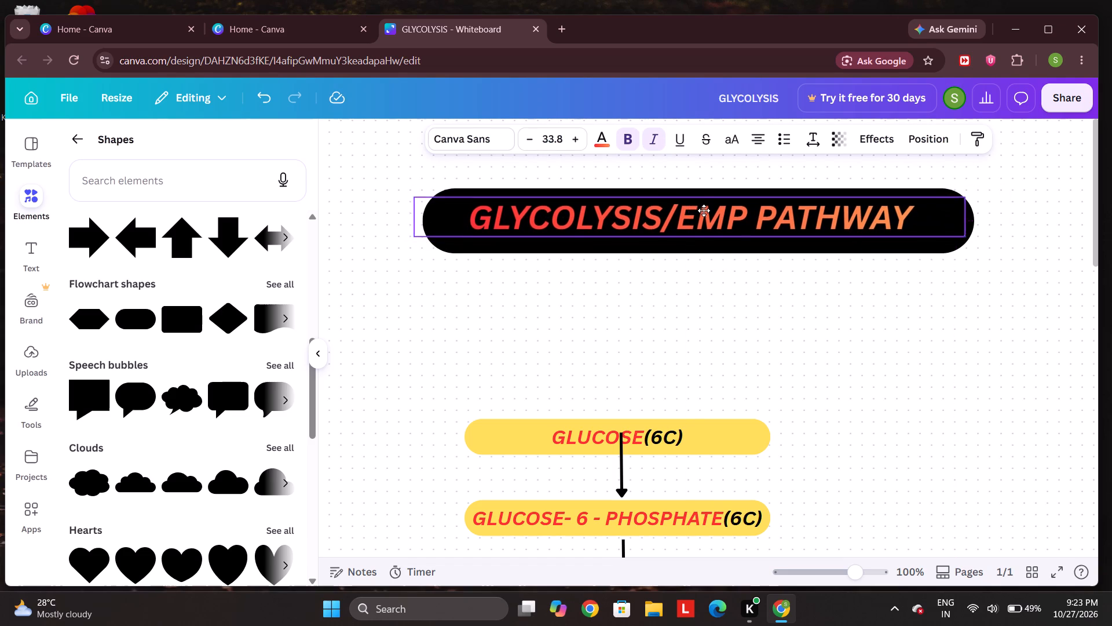
left_click_drag(704, 210, 708, 210)
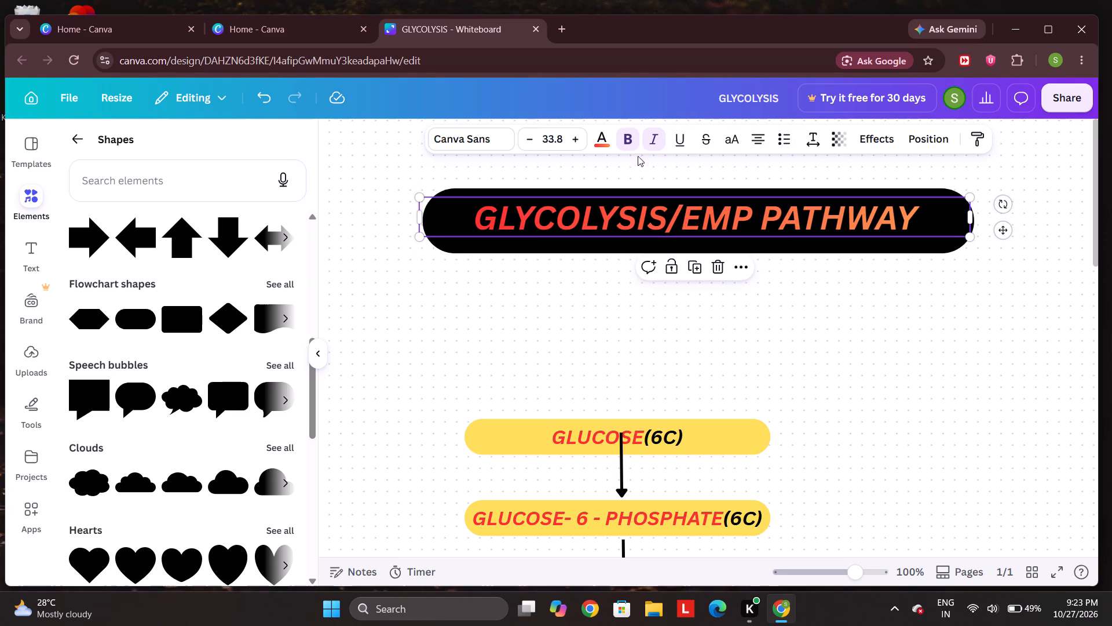
Change the title's text colour to the yellow already used in the design.
left_click(598, 146)
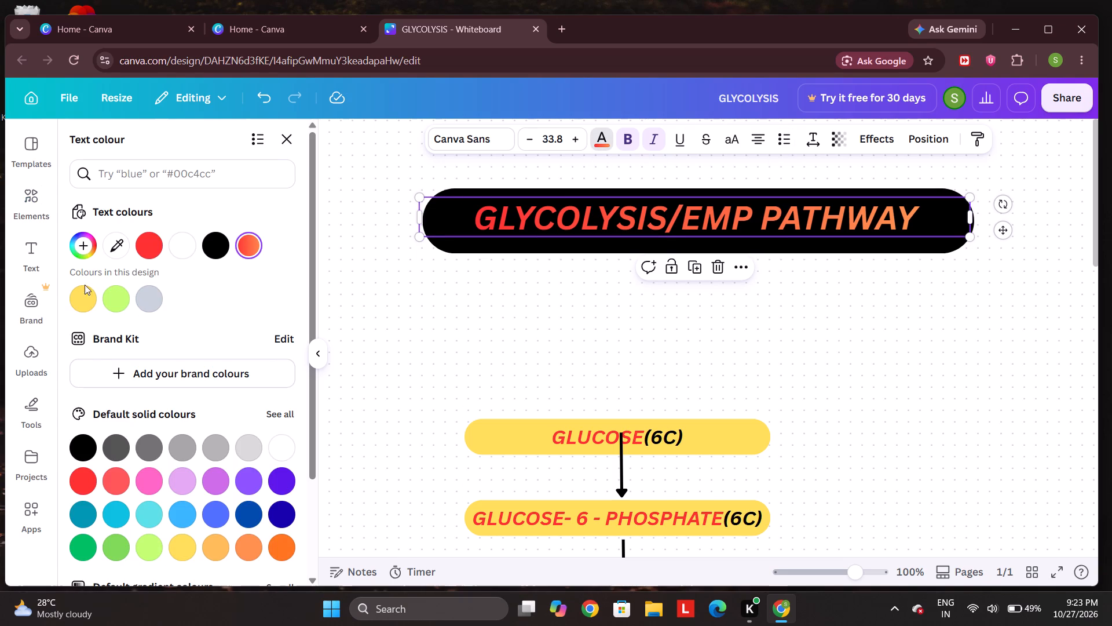
left_click(78, 289)
left_click(336, 276)
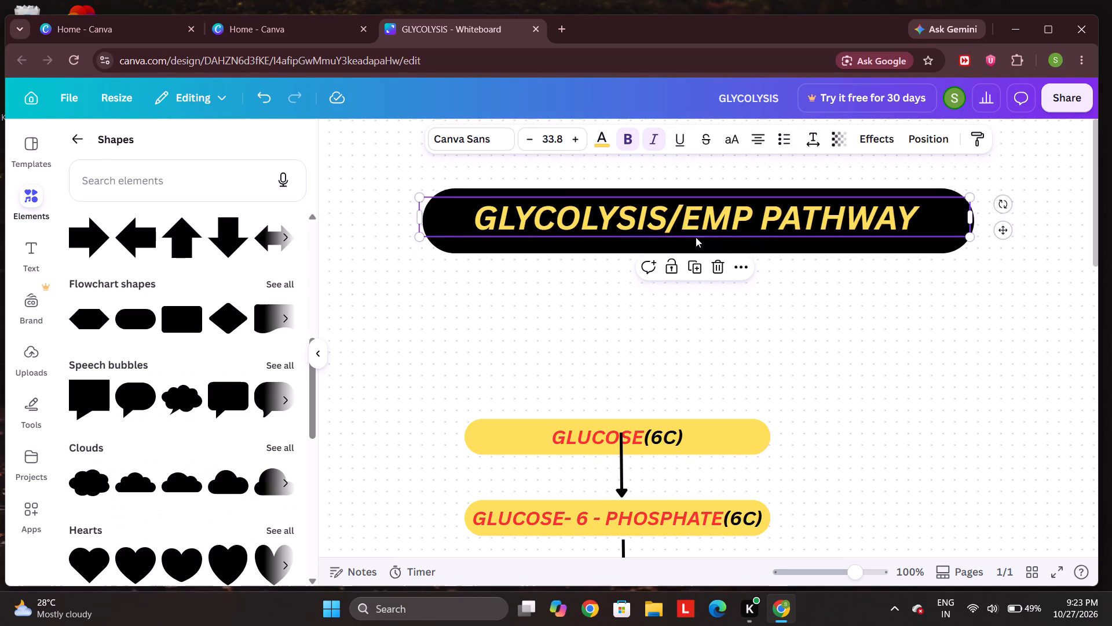
left_click(854, 345)
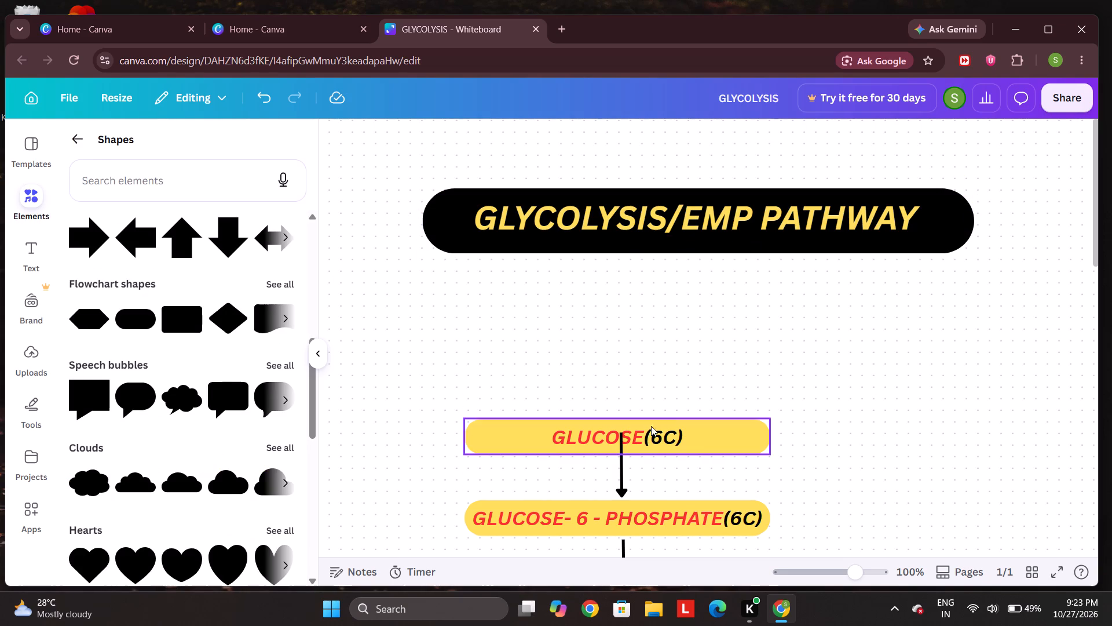
Raise the GLUCOSE(6C) box so it sits clear above the arrow leading to GLUCOSE-6-PHOSPHATE.
left_click_drag(698, 440, 705, 412)
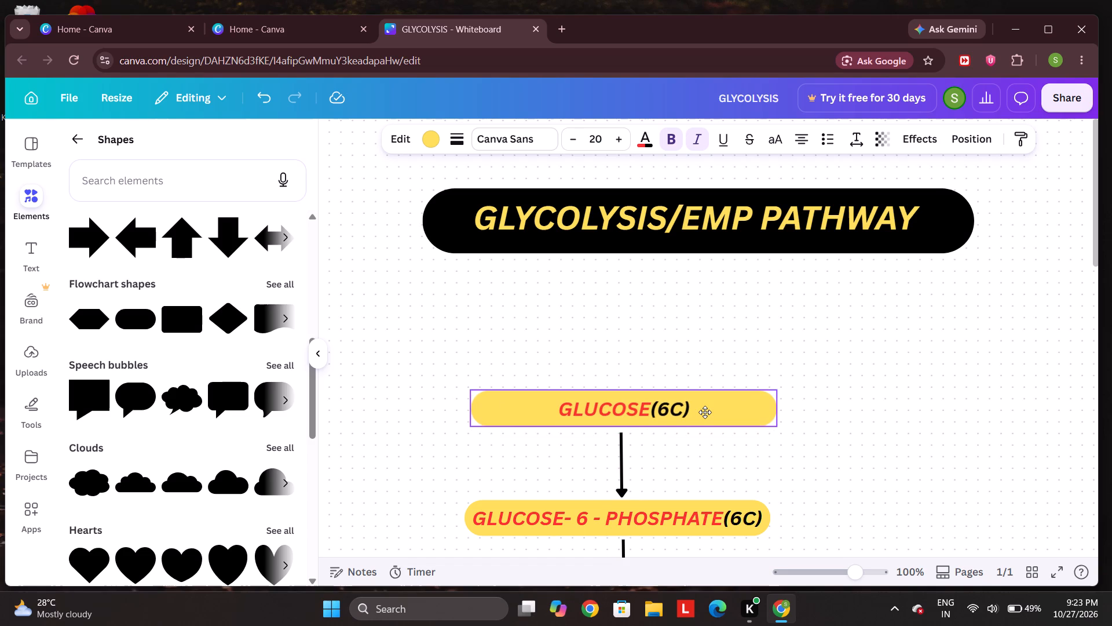
left_click_drag(705, 412, 704, 412)
left_click(485, 264)
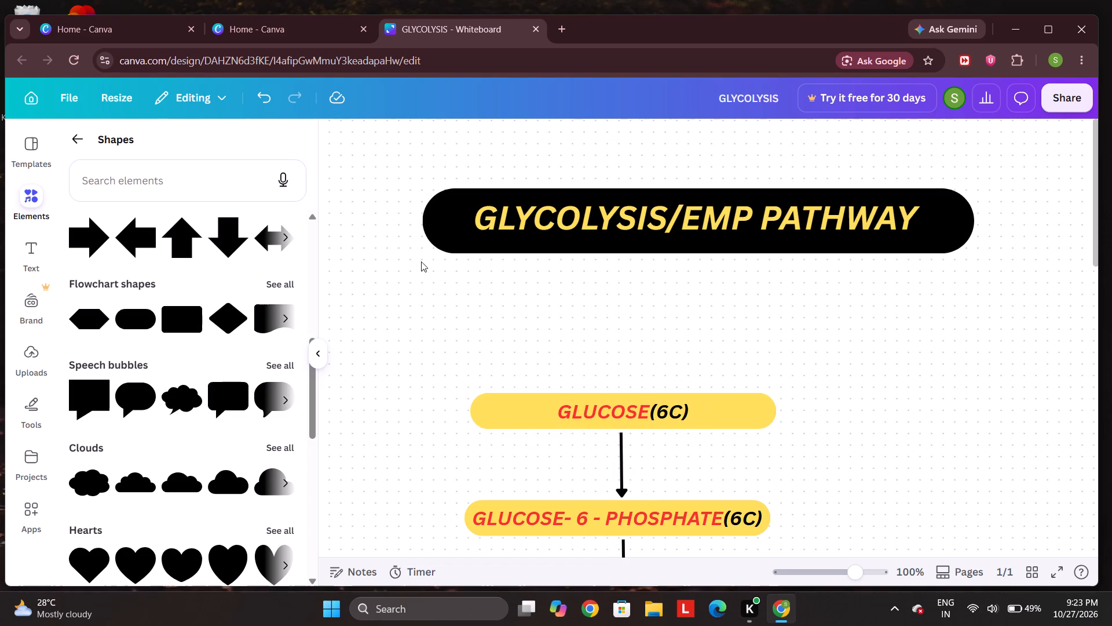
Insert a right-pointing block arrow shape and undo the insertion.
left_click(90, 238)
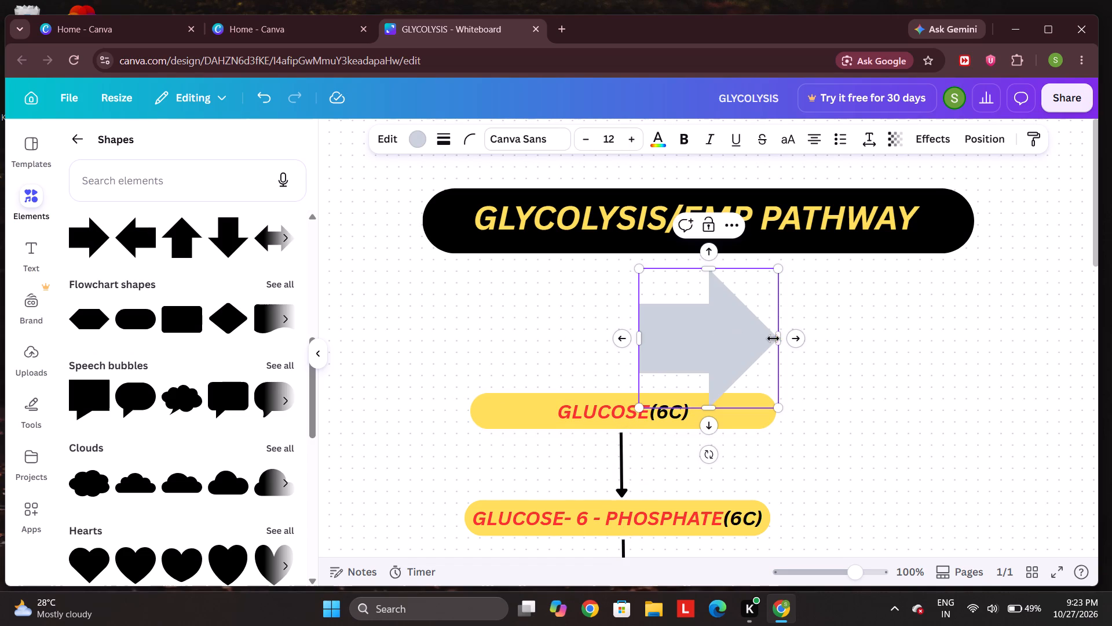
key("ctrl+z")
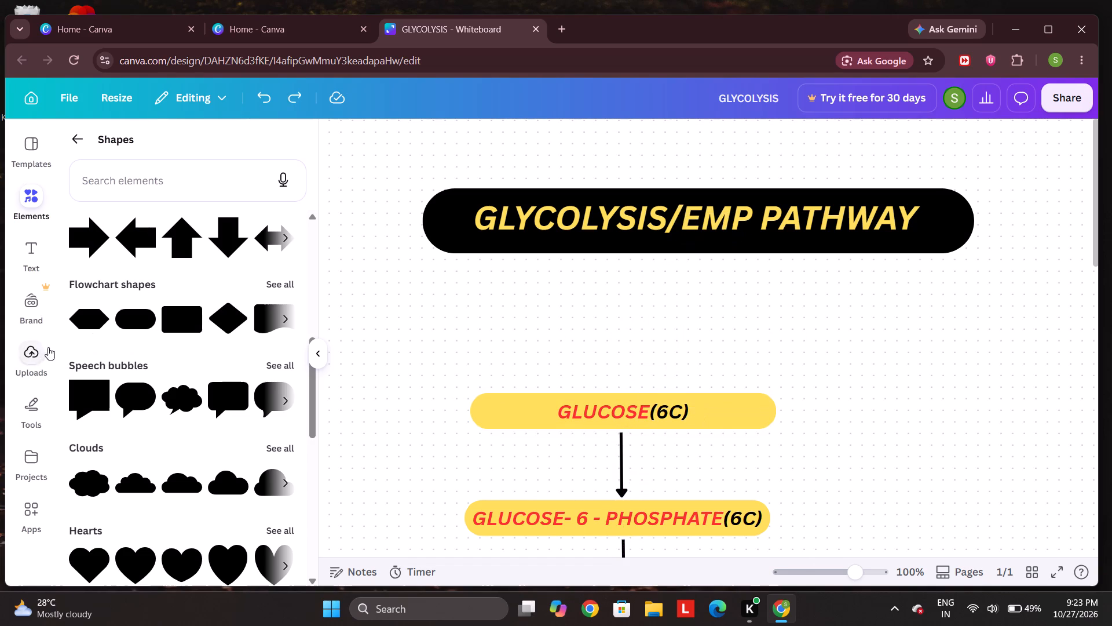
Insert the rounded pill flowchart shape below the title banner and label it OCCURS IN CYTOPLASM.
left_click(186, 318)
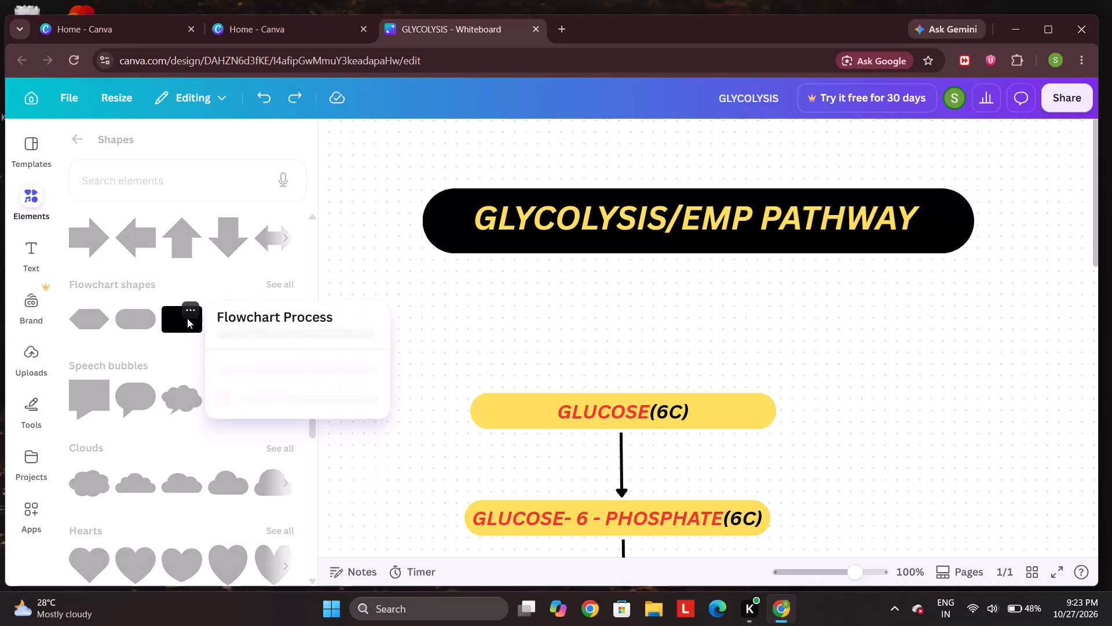
left_click(453, 343)
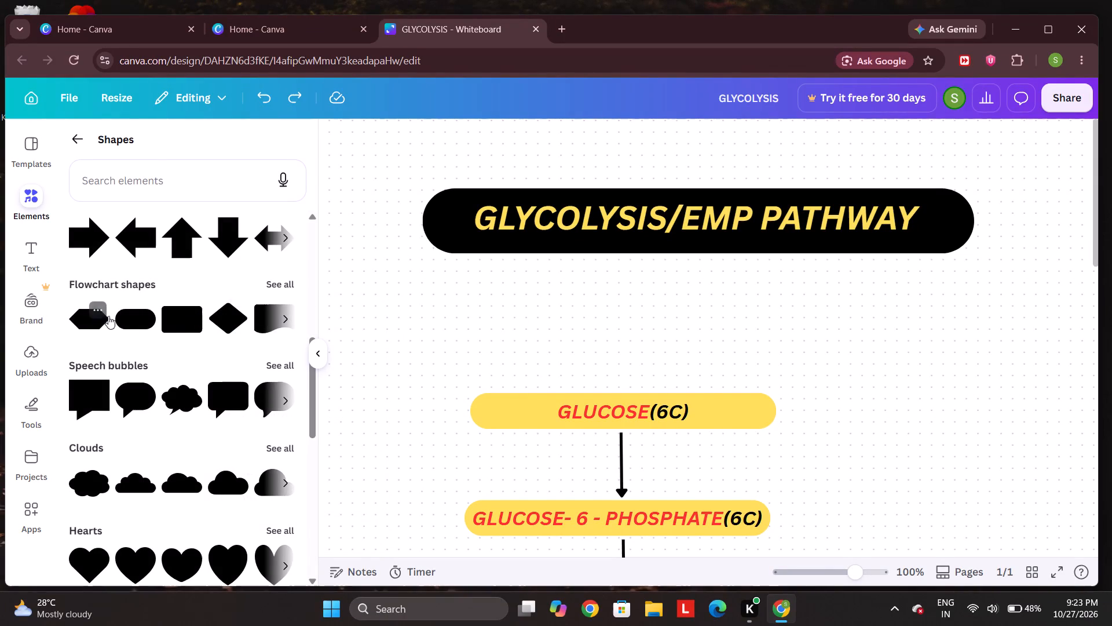
left_click(125, 321)
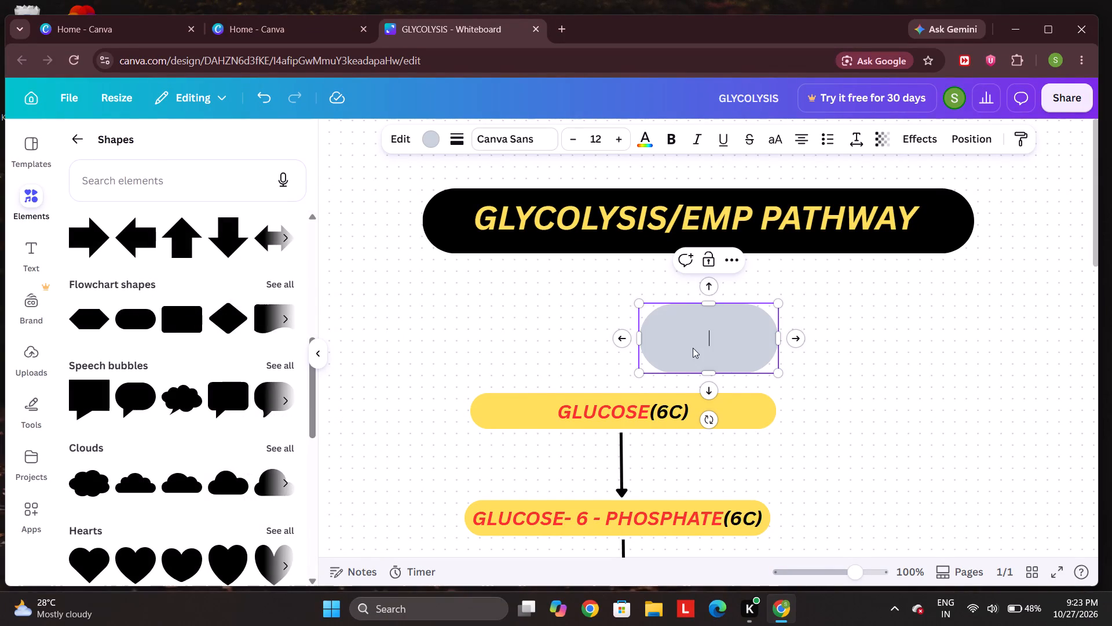
key("o")
type("CCURS IN")
key("space")
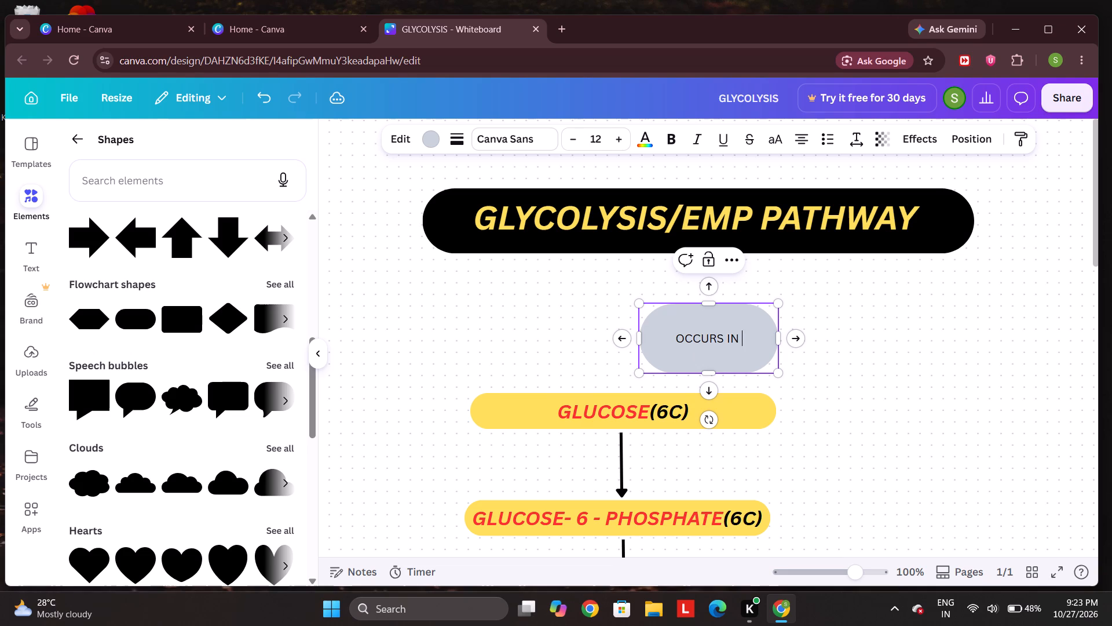
key("c")
type("YTO")
type("PLASM")
key("space")
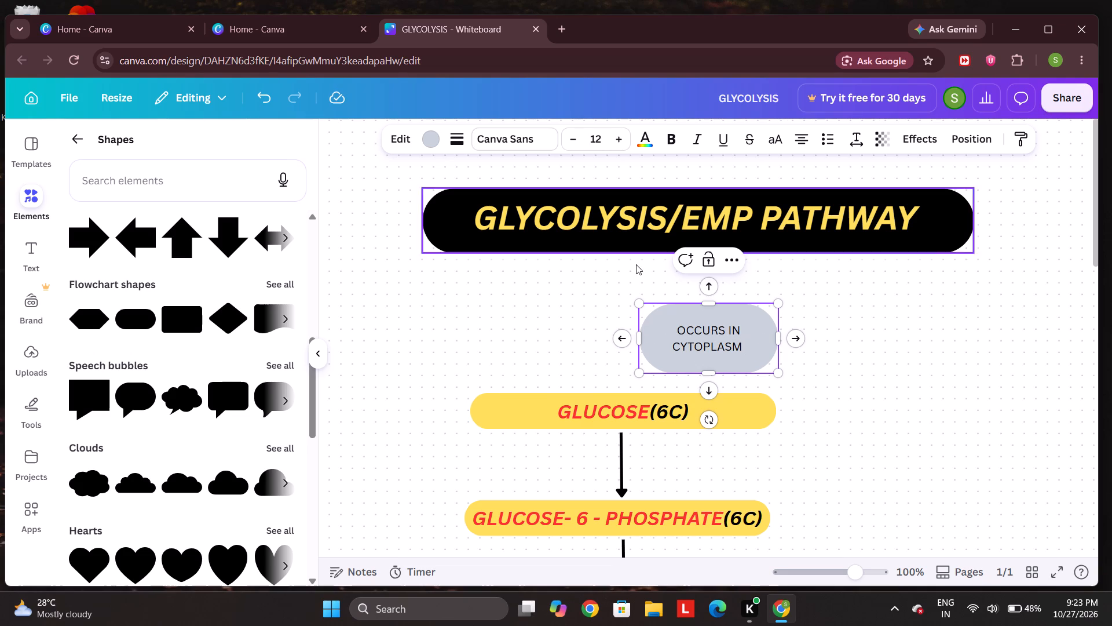
Widen the OCCURS IN CYTOPLASM shape until its text fits one line and place it directly beneath the title banner.
left_click_drag(638, 343, 464, 314)
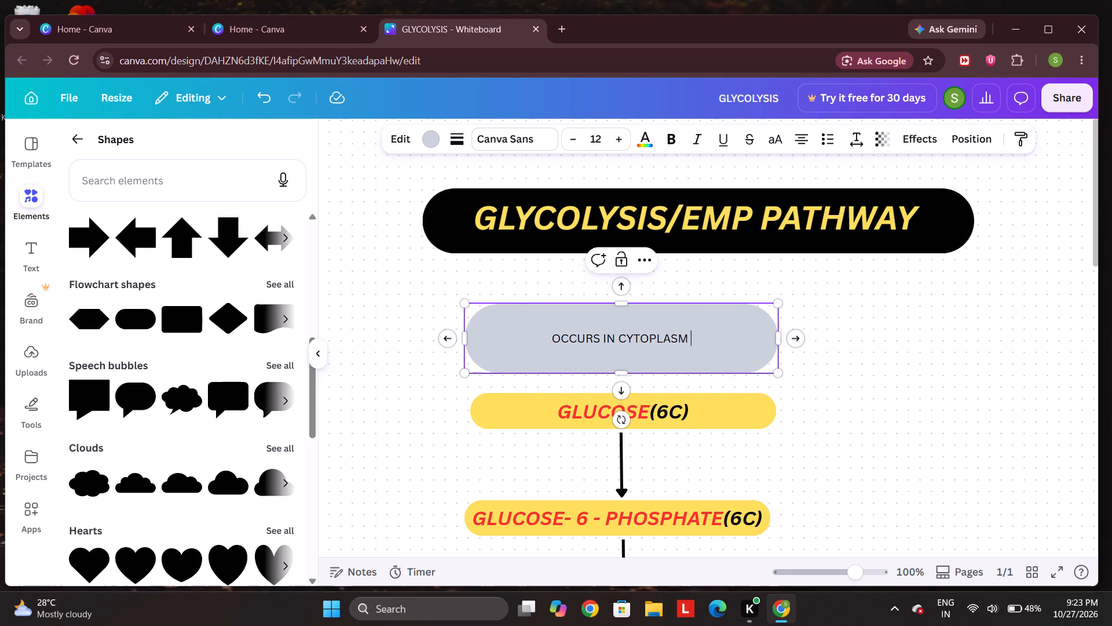
left_click_drag(625, 318, 646, 269)
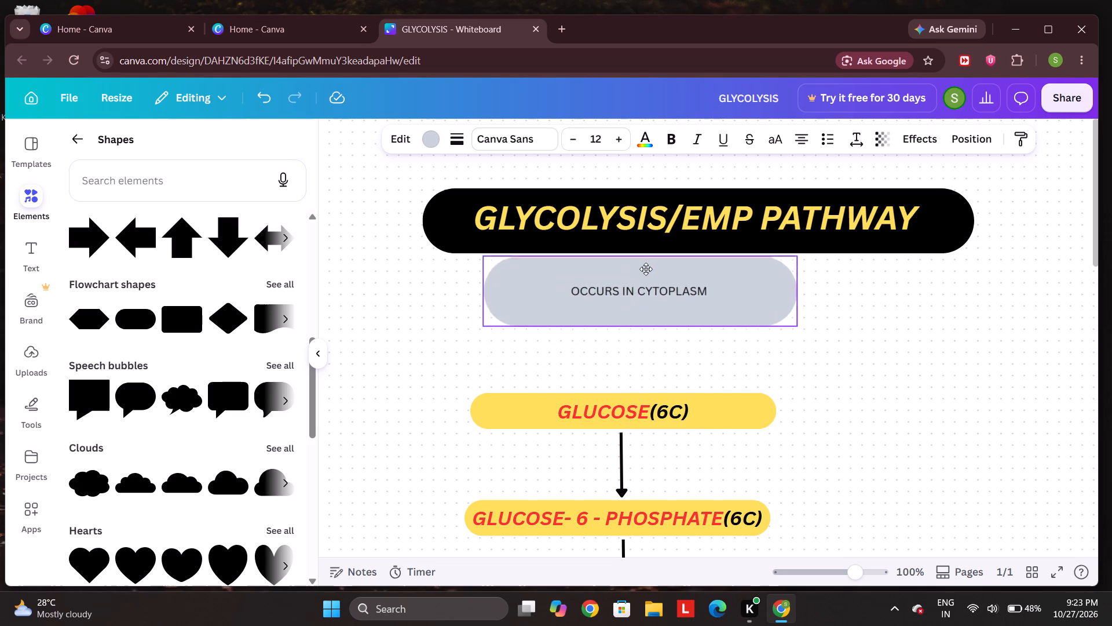
left_click_drag(646, 269, 696, 268)
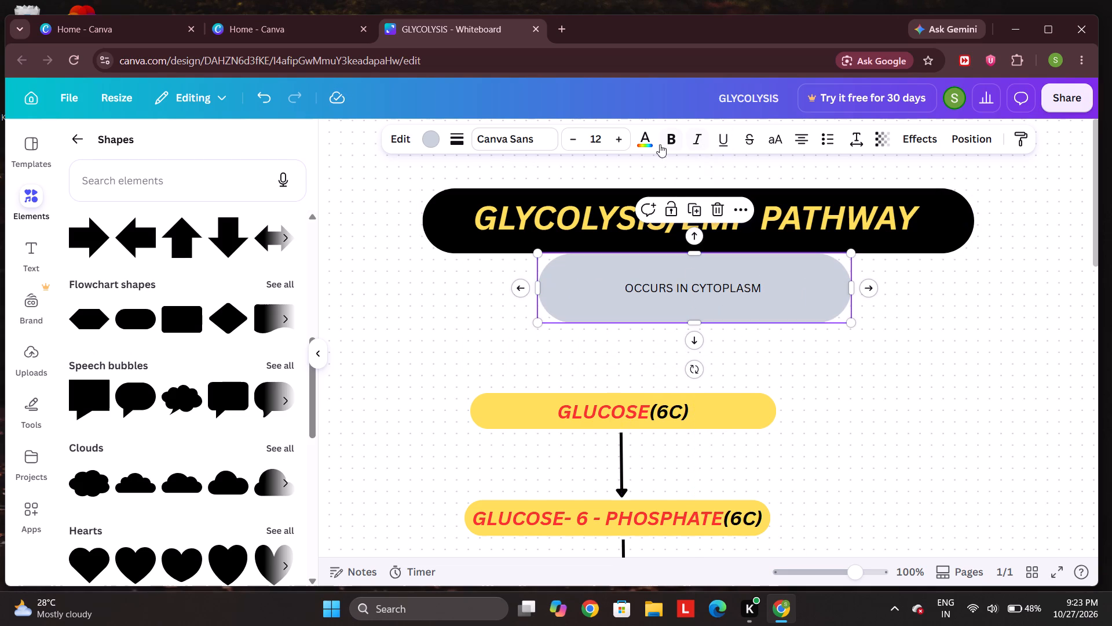
Change the OCCURS IN CYTOPLASM text colour to the default solid pink.
left_click(646, 141)
left_click(151, 484)
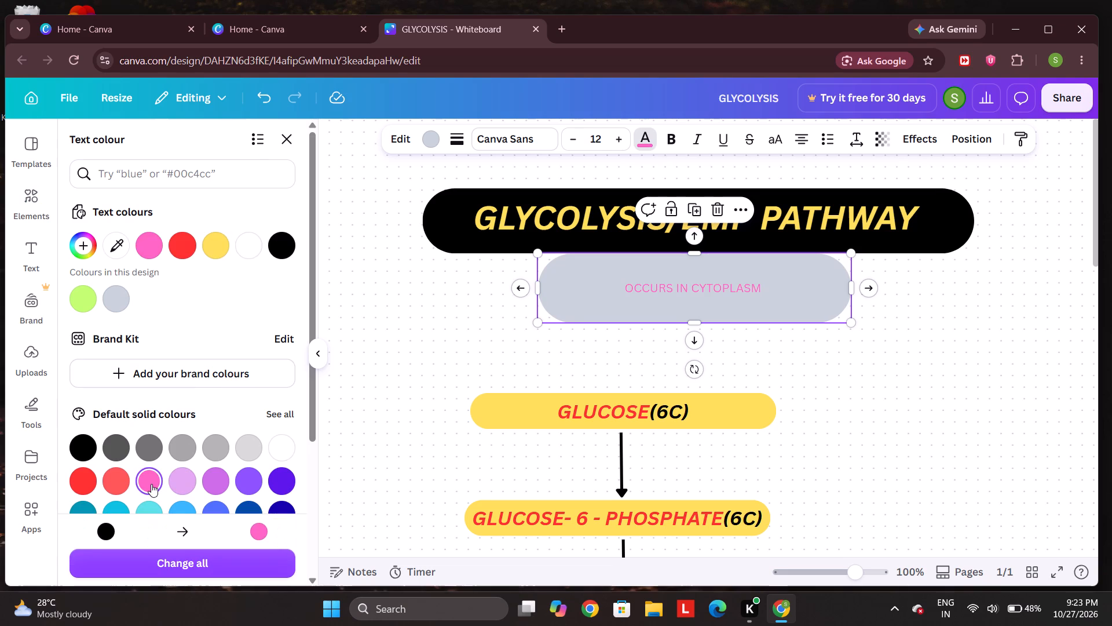
left_click(230, 475)
left_click(787, 300)
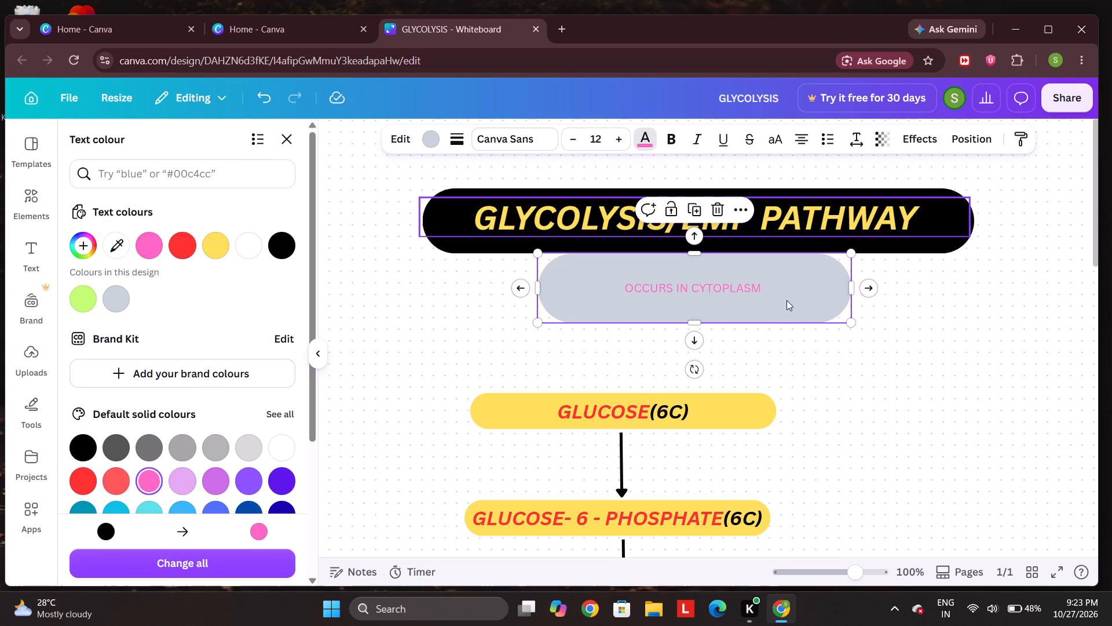
left_click(570, 363)
Fill the OCCURS IN CYTOPLASM shape with black and nudge it slightly left against the title banner's lower edge.
left_click(616, 301)
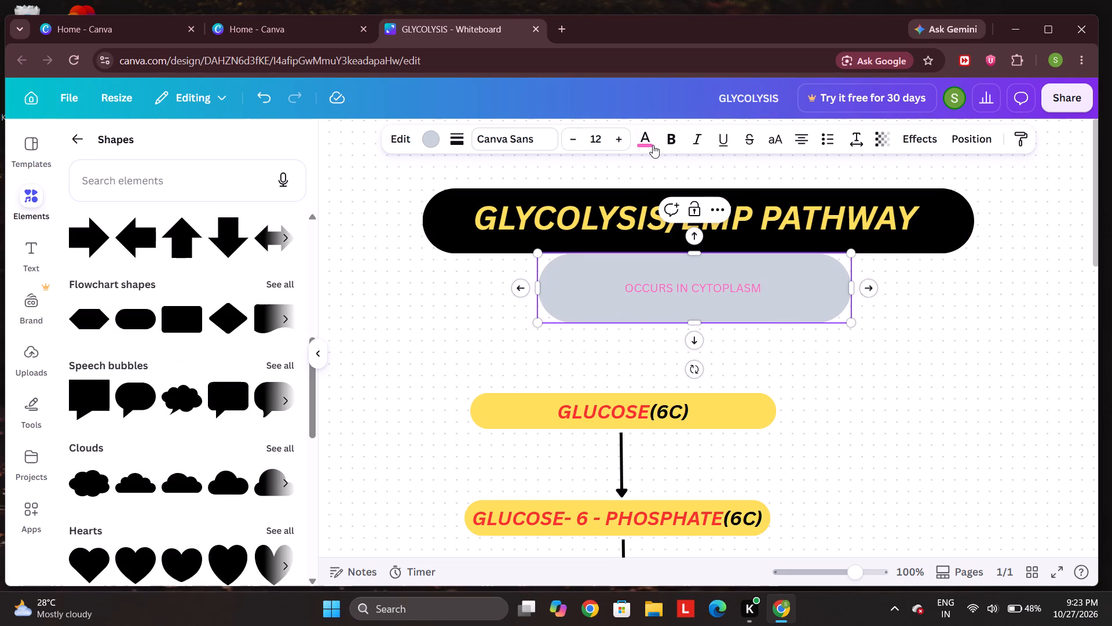
left_click(426, 138)
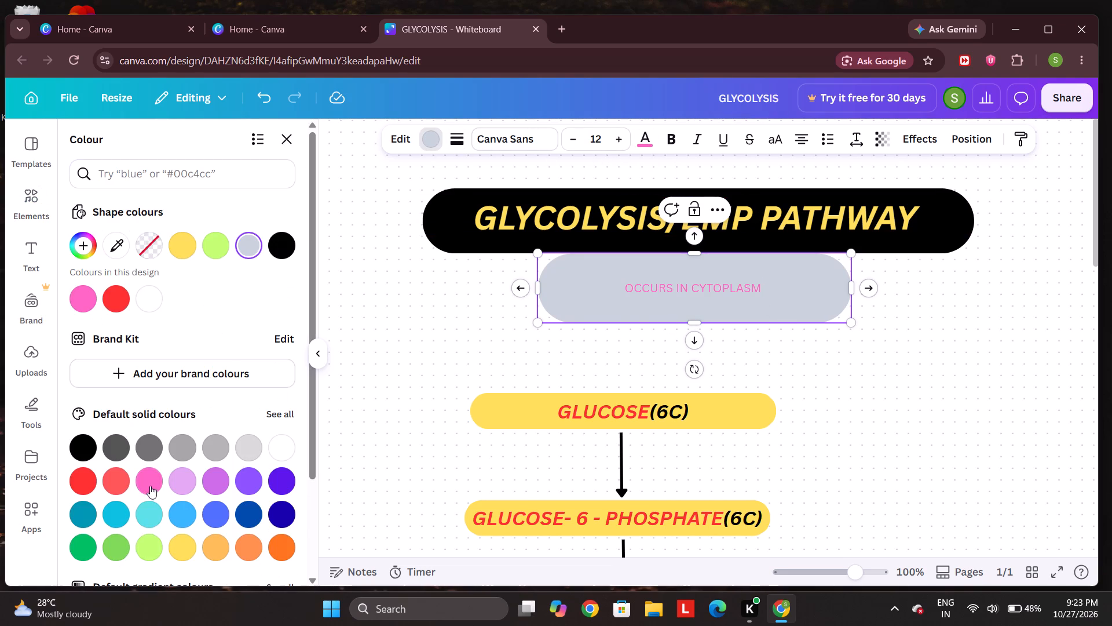
left_click(122, 474)
left_click(80, 469)
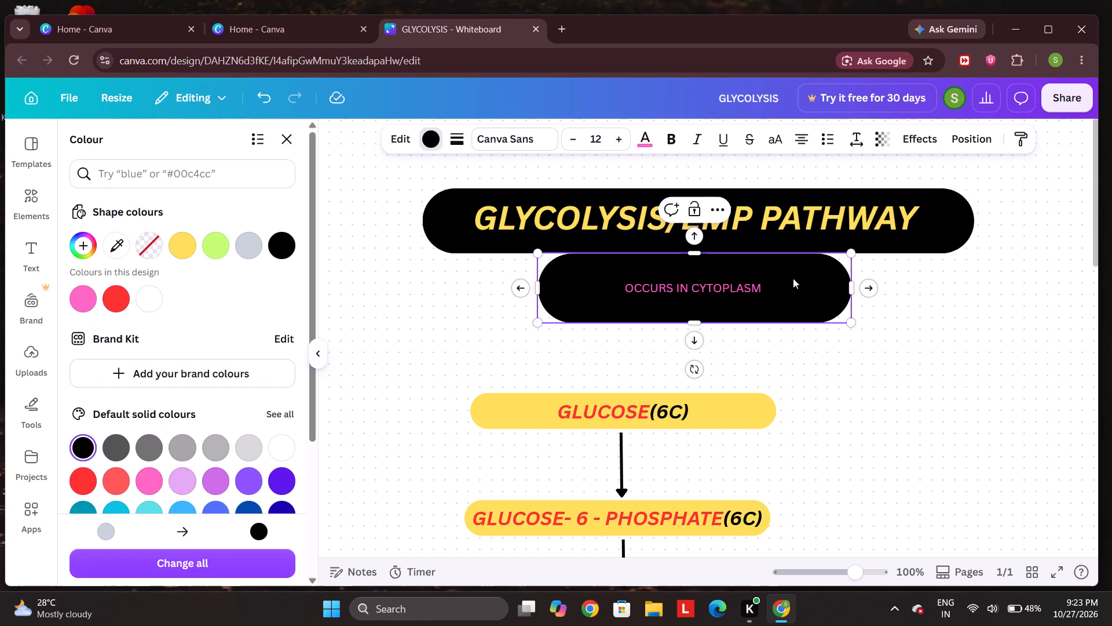
left_click_drag(793, 278, 781, 281)
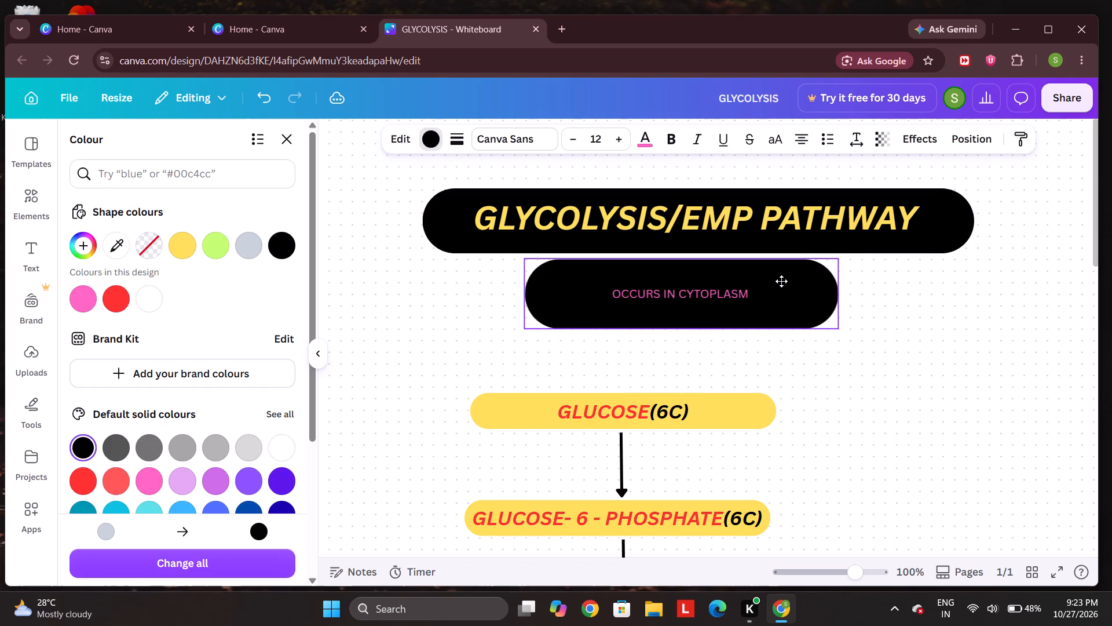
left_click_drag(781, 281, 781, 278)
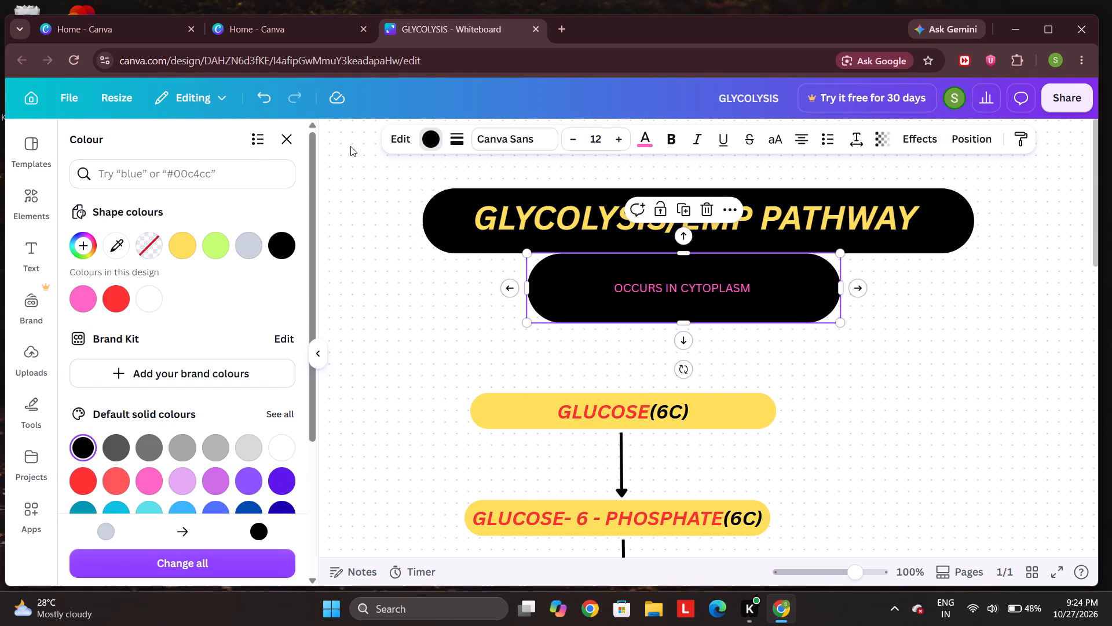
left_click(281, 146)
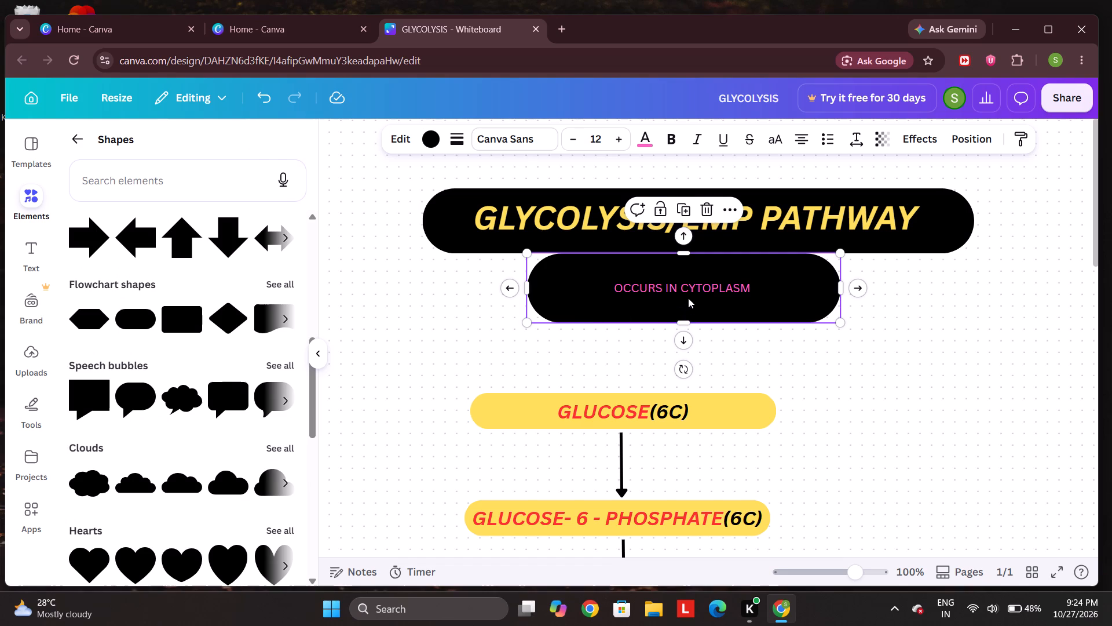
Make the whole OCCURS IN CYTOPLASM text bold and italic, and enlarge it by about six points.
left_click(692, 292)
left_click_drag(748, 288, 599, 310)
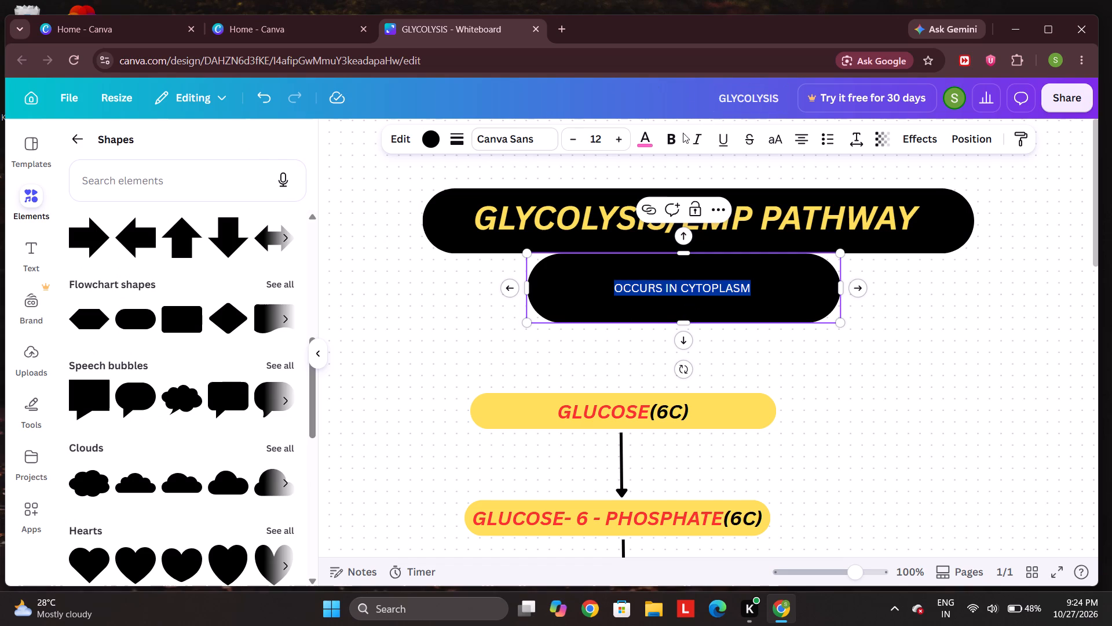
left_click(678, 139)
left_click(705, 139)
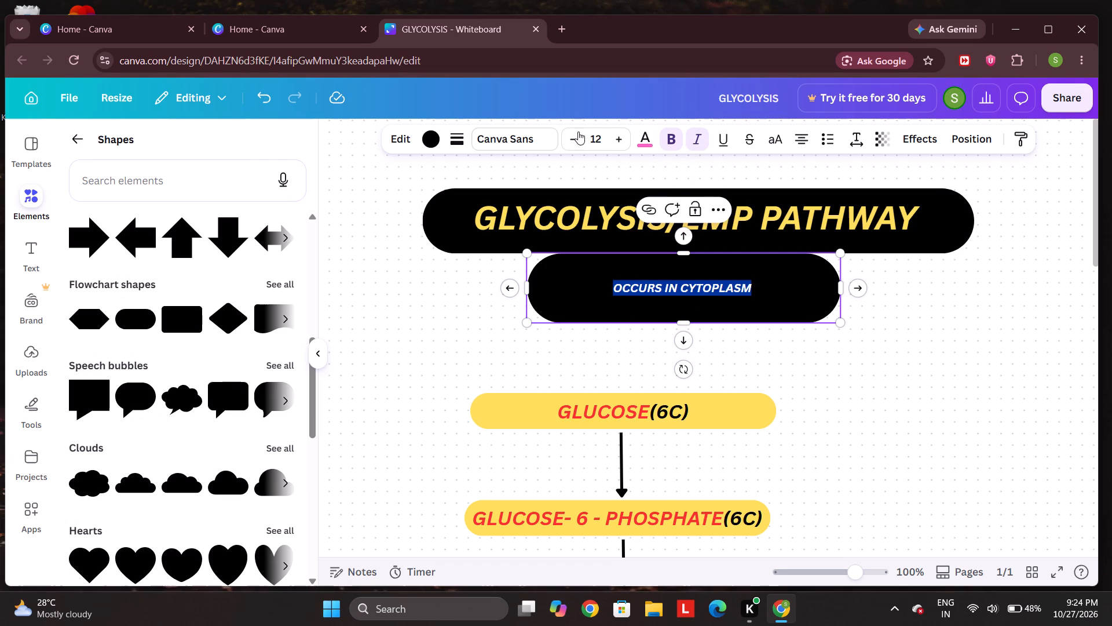
triple_click(618, 142)
left_click(618, 142)
double_click(618, 142)
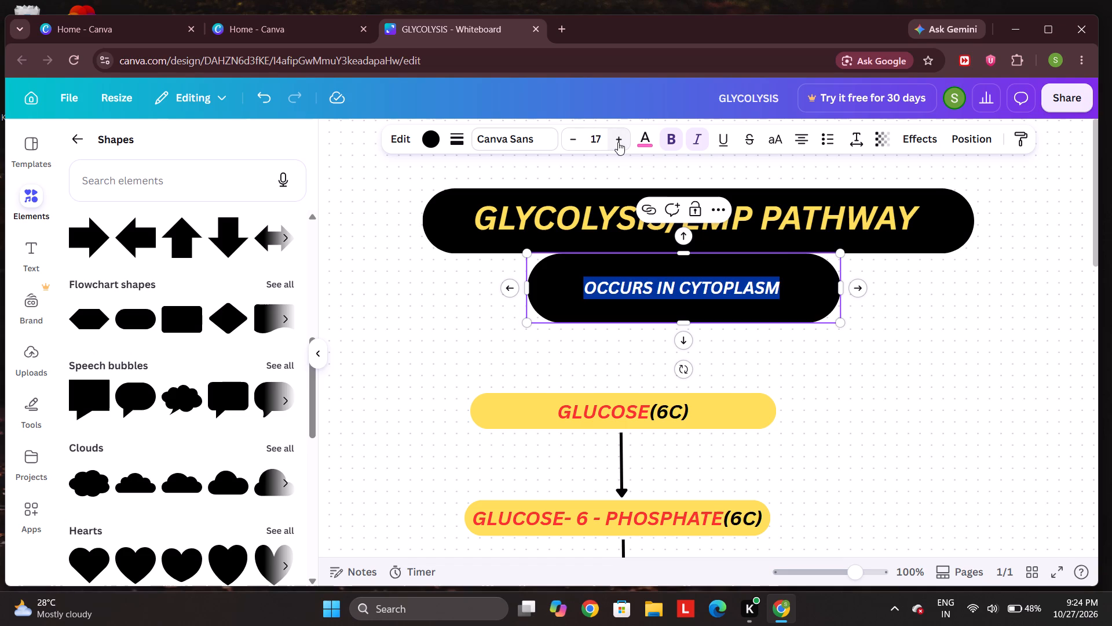
left_click(958, 387)
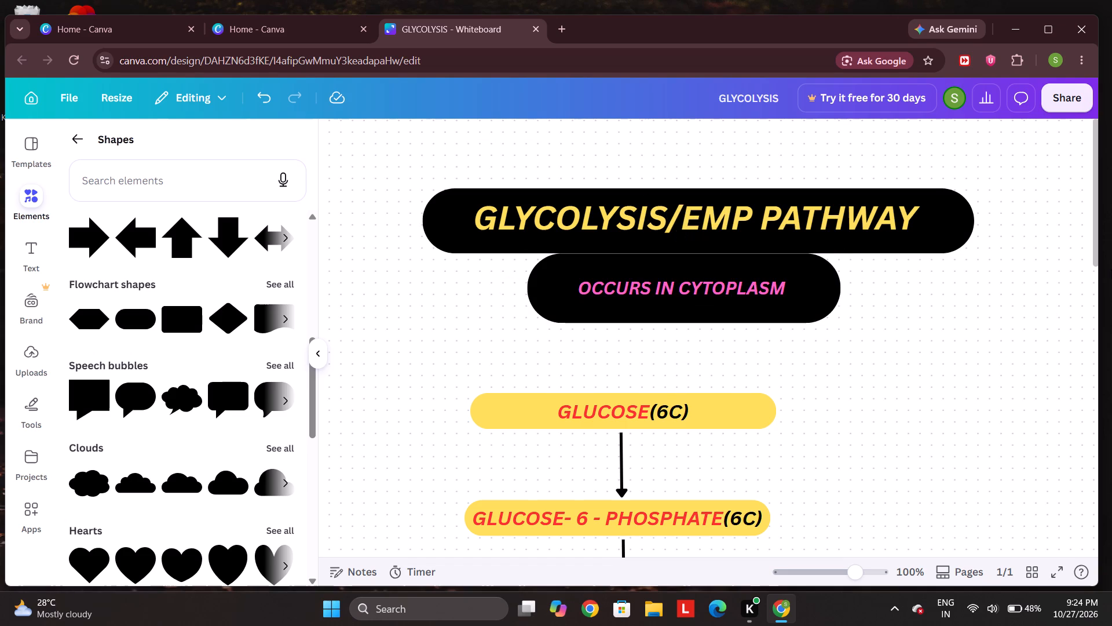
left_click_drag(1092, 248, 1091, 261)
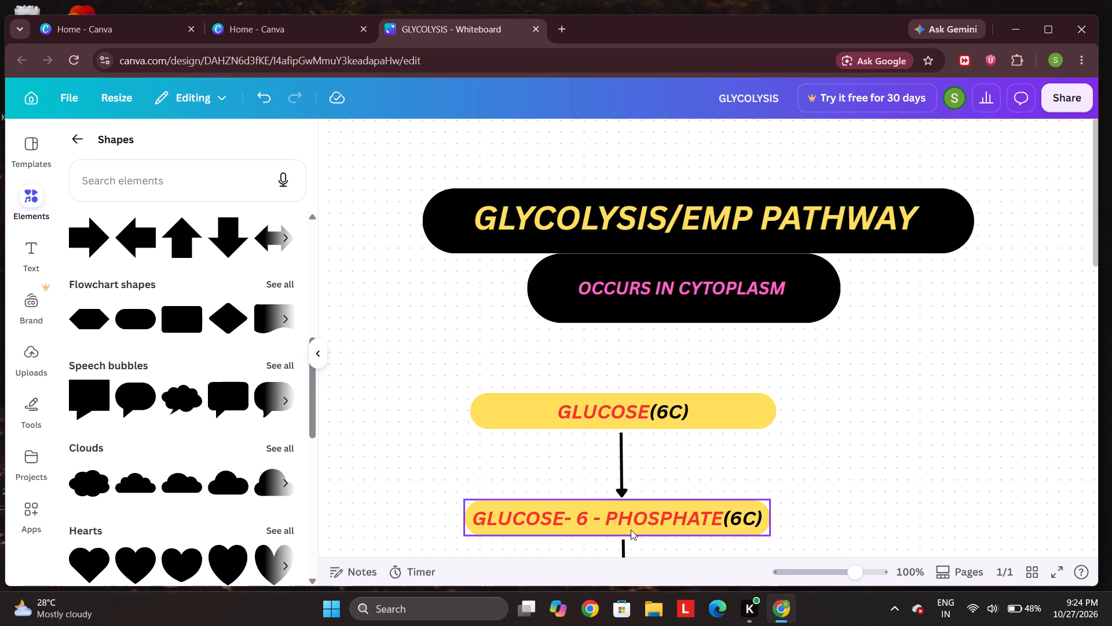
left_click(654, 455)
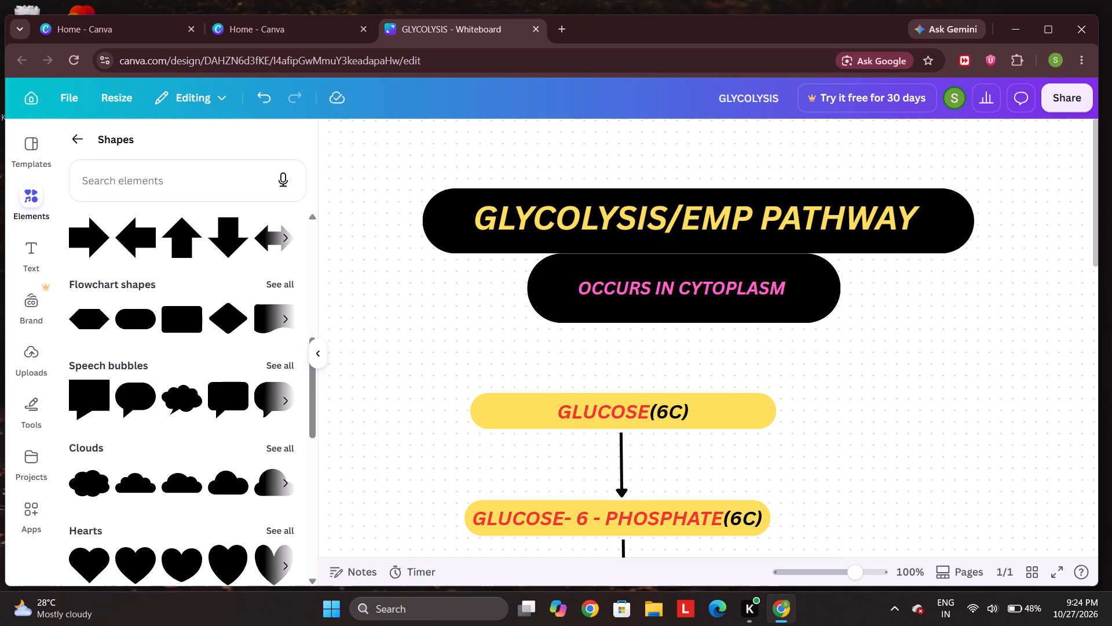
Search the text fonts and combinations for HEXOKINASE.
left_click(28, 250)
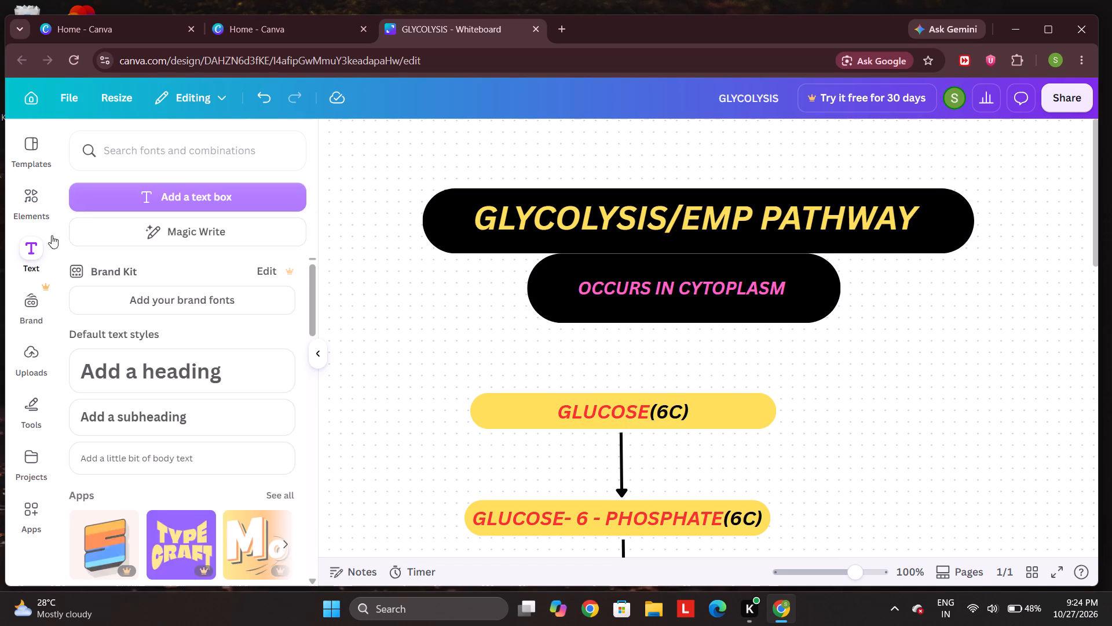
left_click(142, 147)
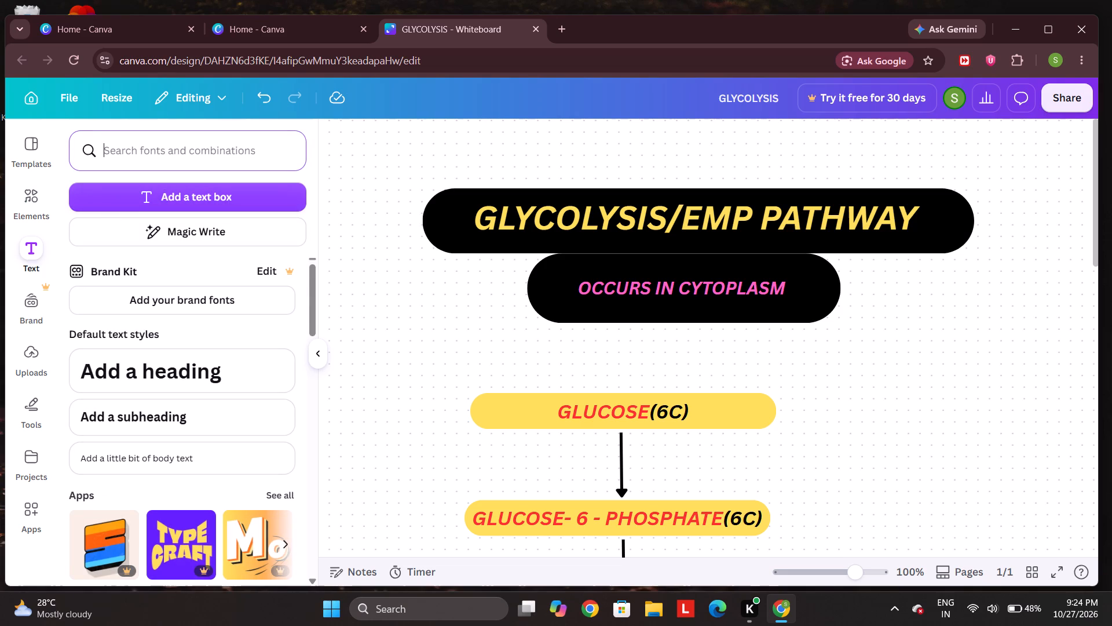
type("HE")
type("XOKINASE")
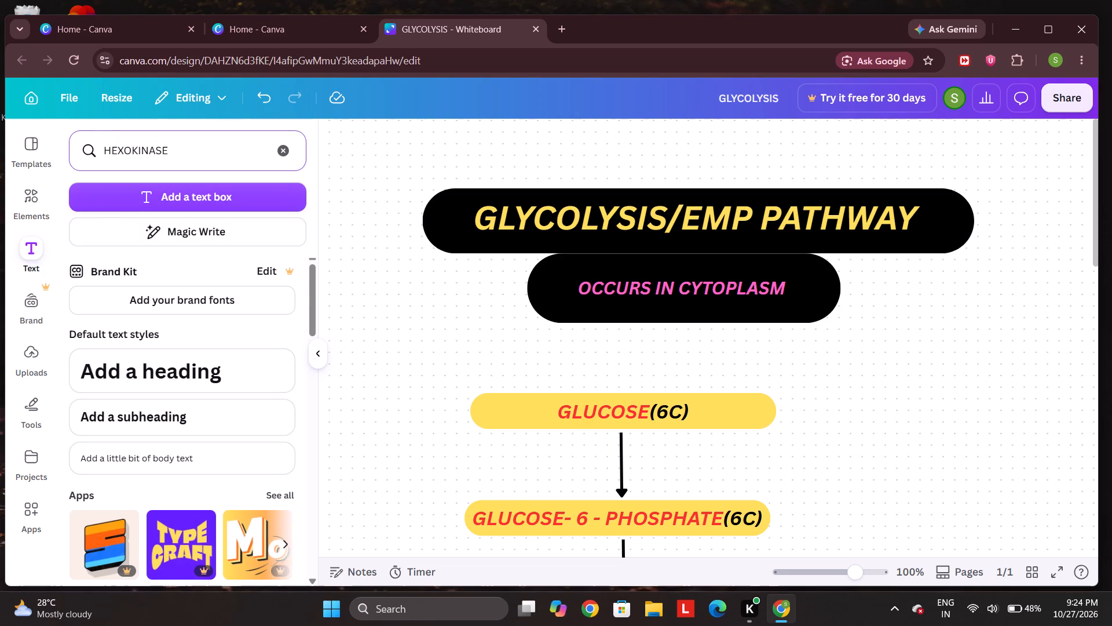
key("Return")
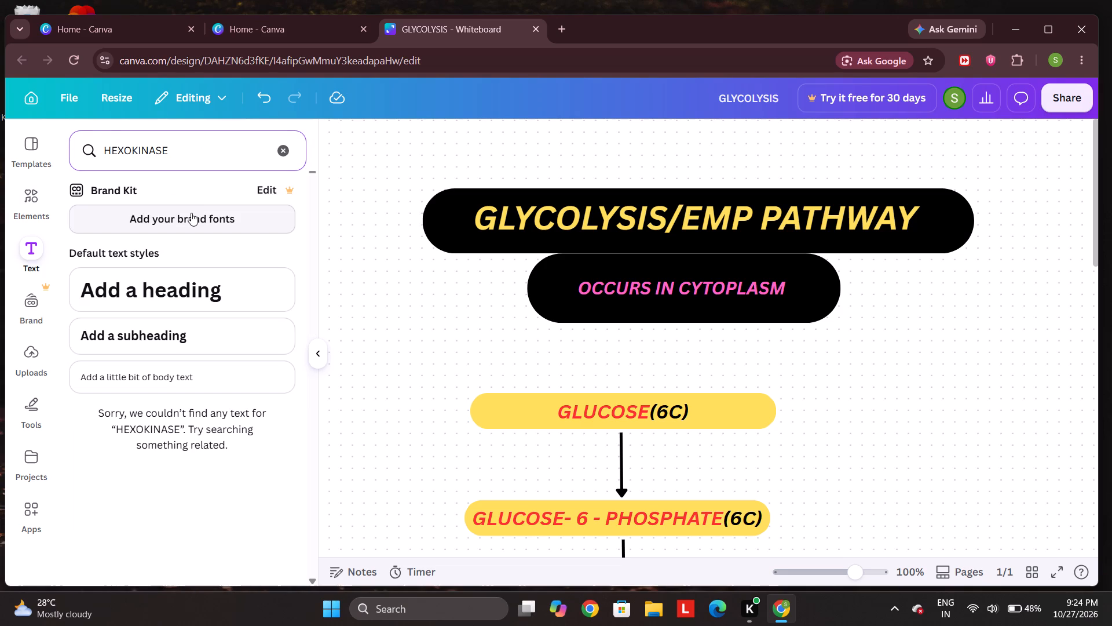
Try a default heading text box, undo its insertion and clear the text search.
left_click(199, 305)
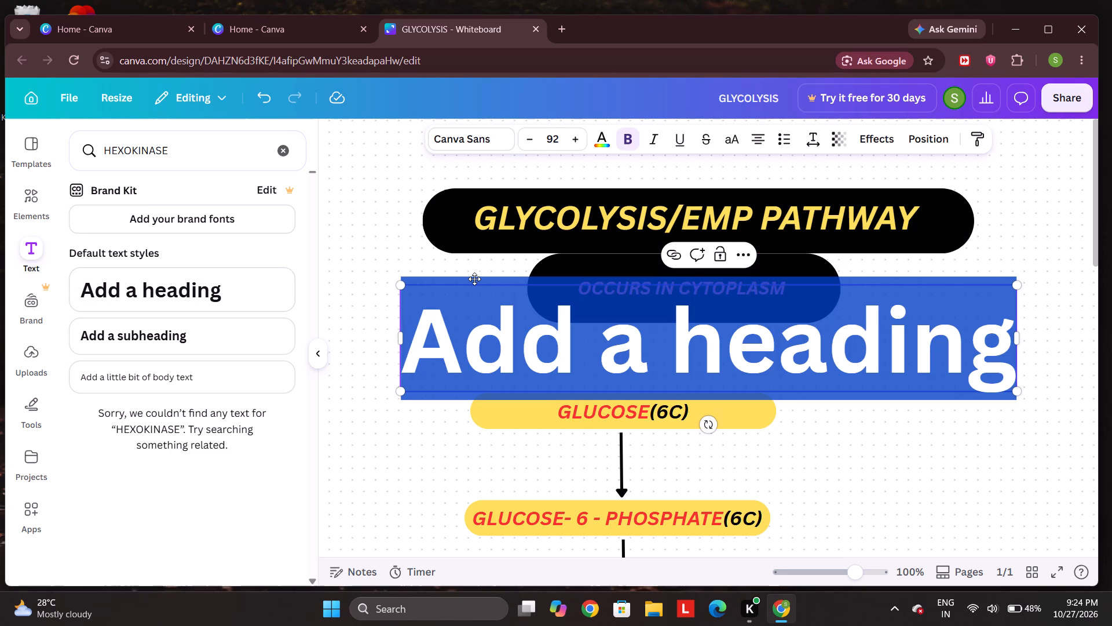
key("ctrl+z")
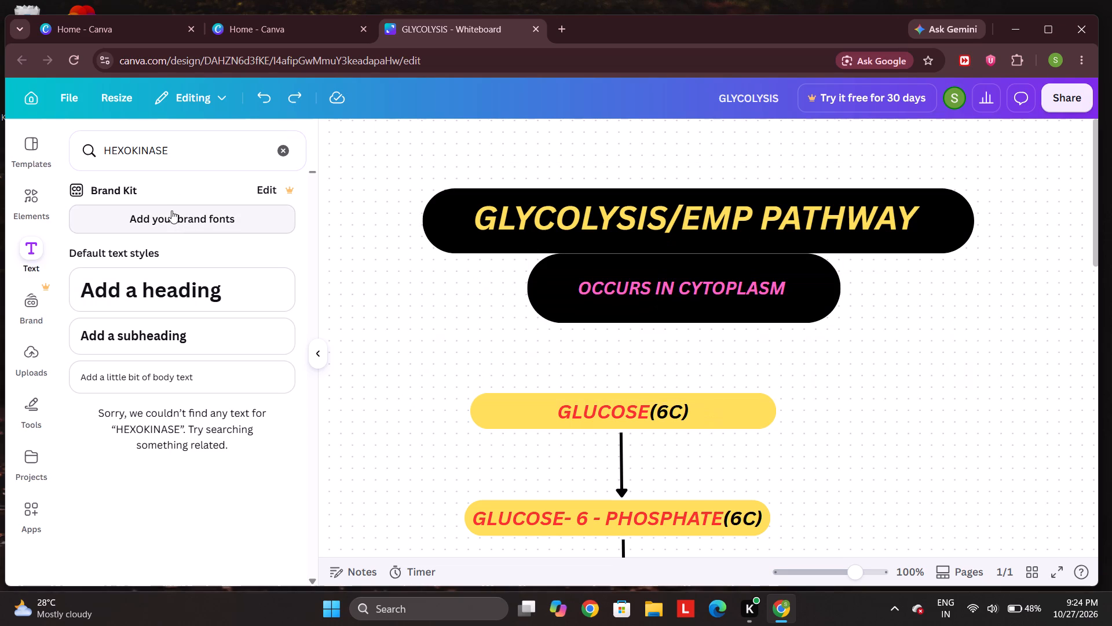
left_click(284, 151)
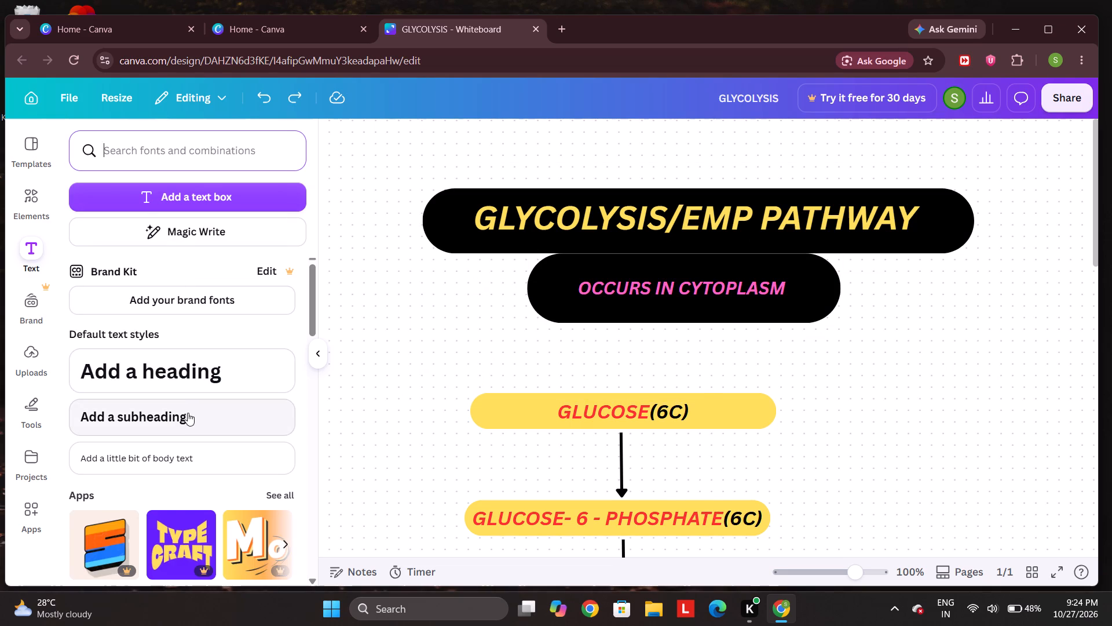
Add a subheading text box reading HEXOKINASE and widen it slightly.
left_click(188, 413)
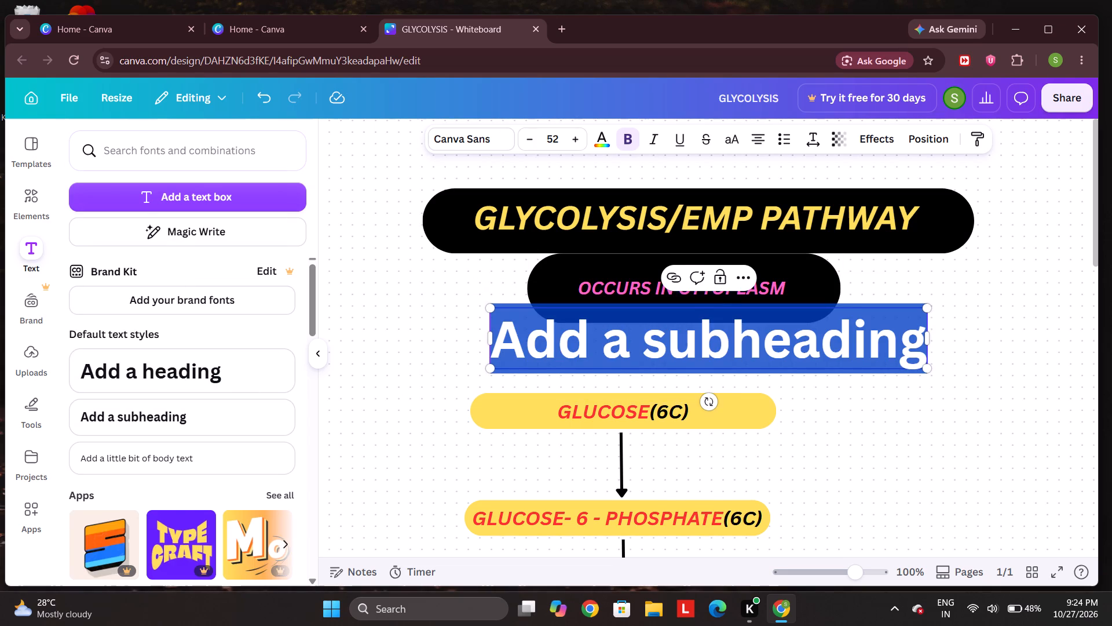
key("h")
type("EXOKIN")
type("ASE")
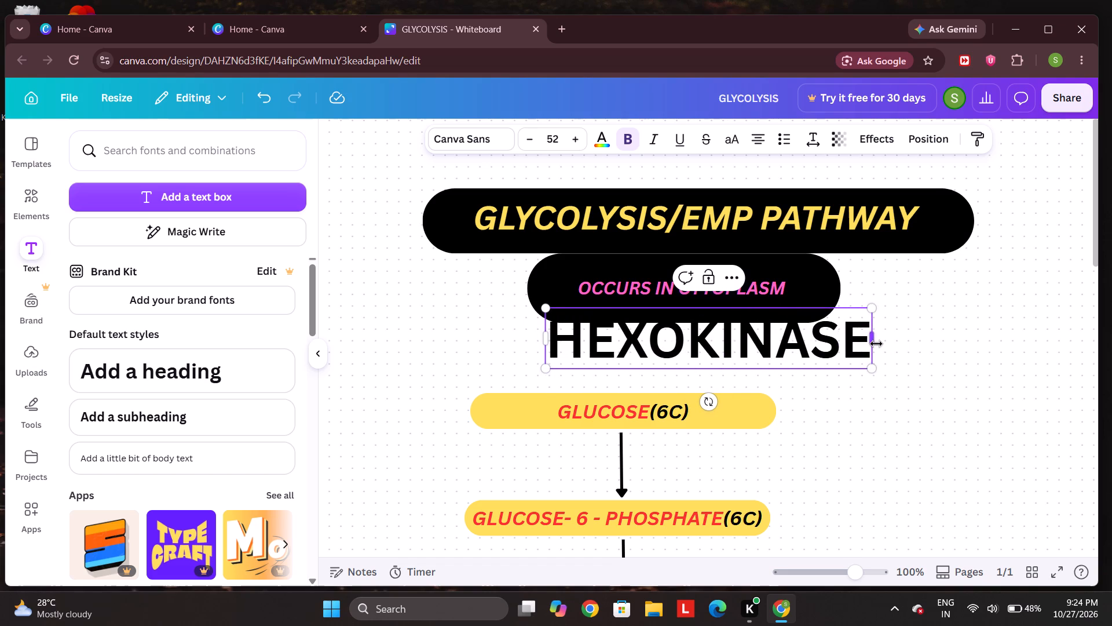
left_click_drag(876, 344, 880, 322)
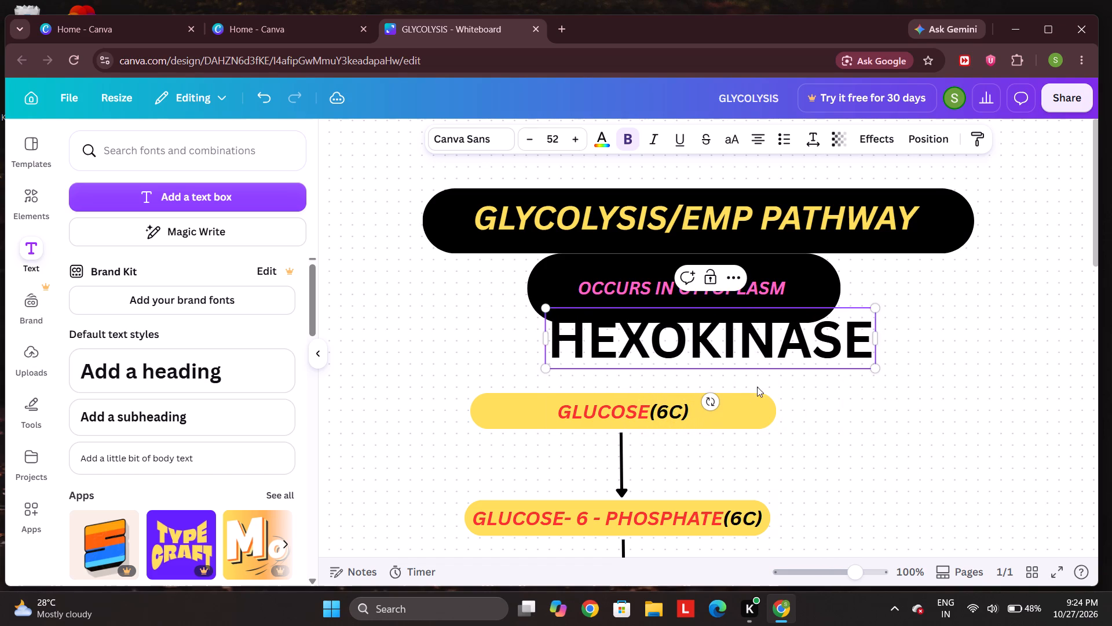
Shrink the HEXOKINASE text to about size 12.3 and place it left of the arrow between GLUCOSE and GLUCOSE-6-PHOSPHATE.
left_click_drag(877, 367, 777, 324)
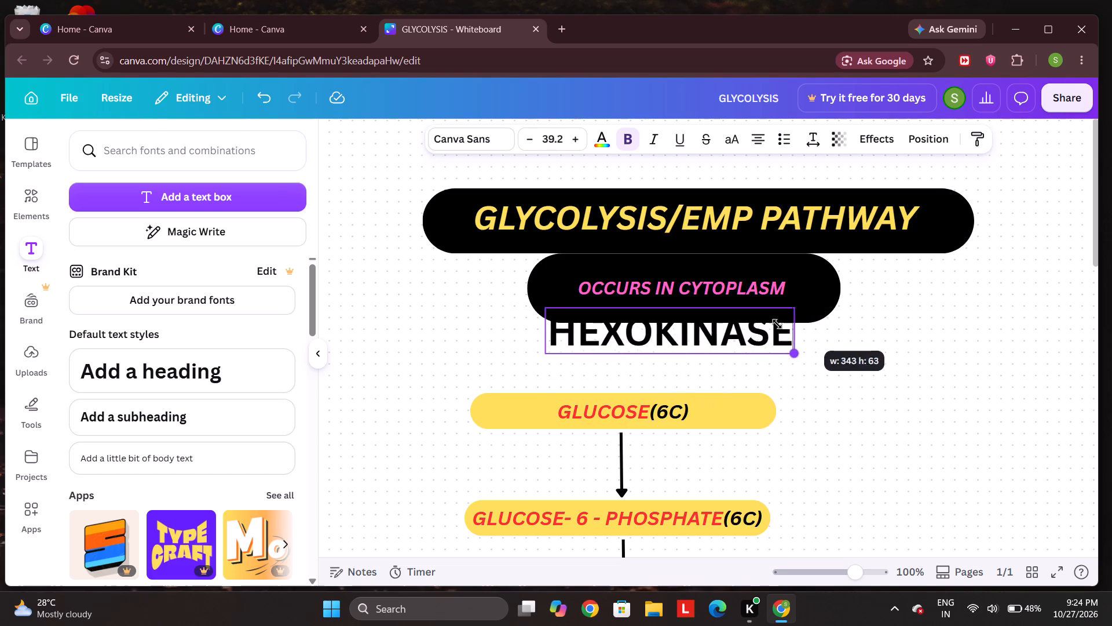
left_click_drag(777, 324, 690, 304)
left_click_drag(599, 323, 612, 341)
left_click(621, 329)
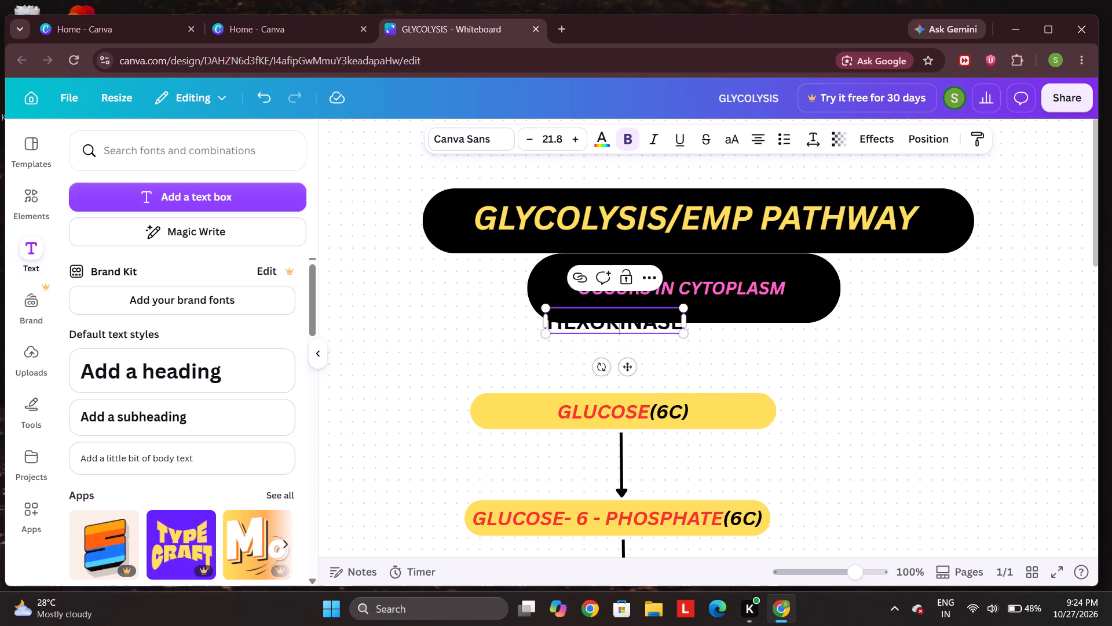
left_click_drag(630, 365, 706, 500)
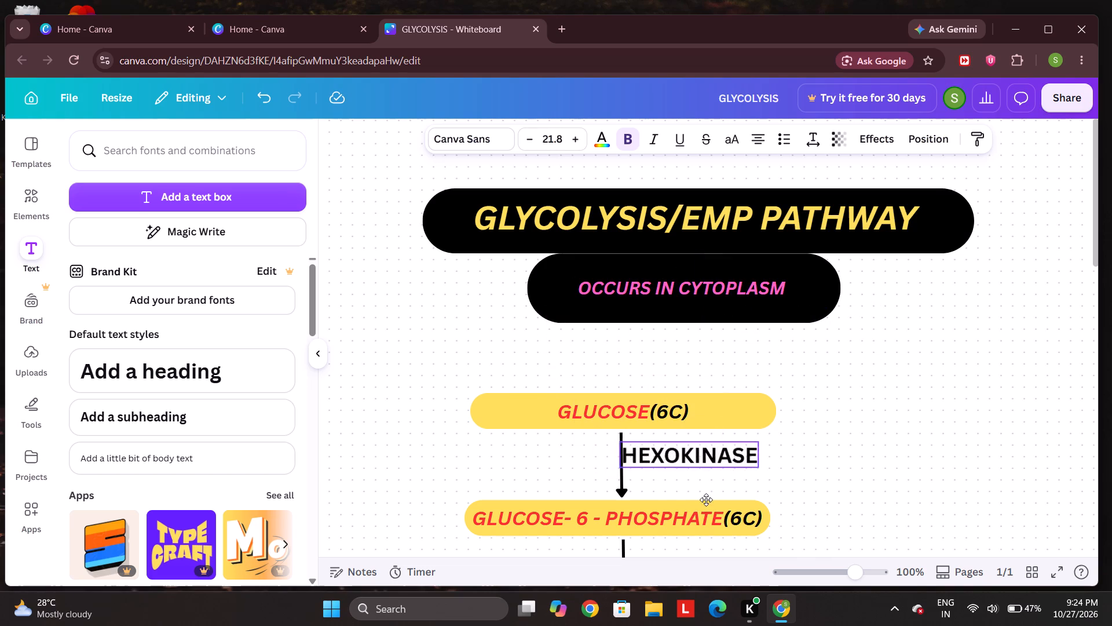
left_click_drag(706, 500, 563, 505)
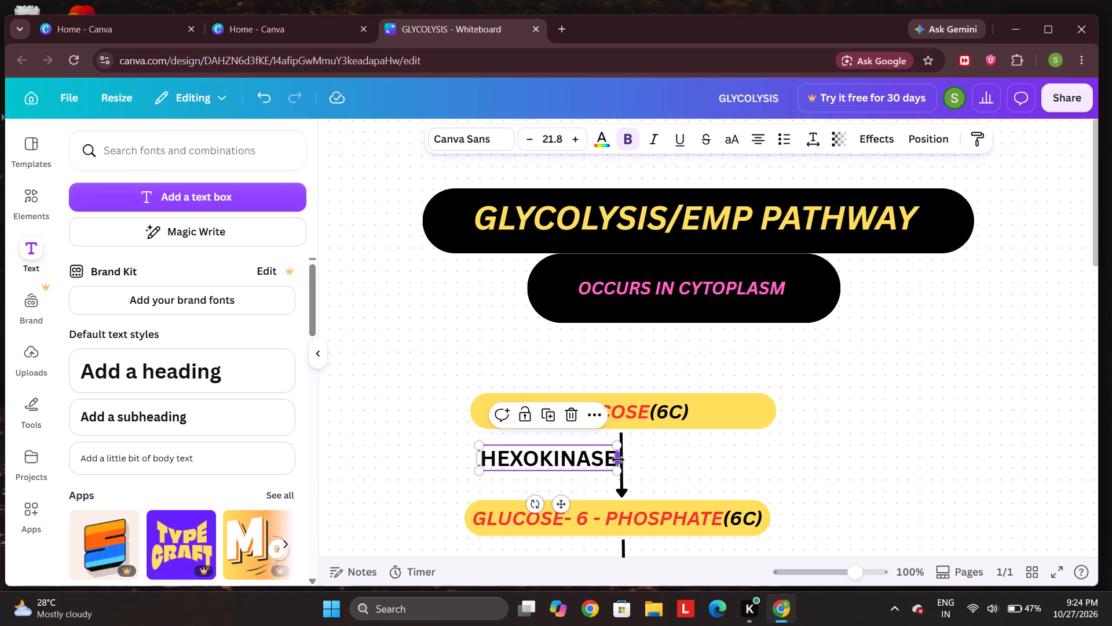
left_click_drag(616, 471, 559, 453)
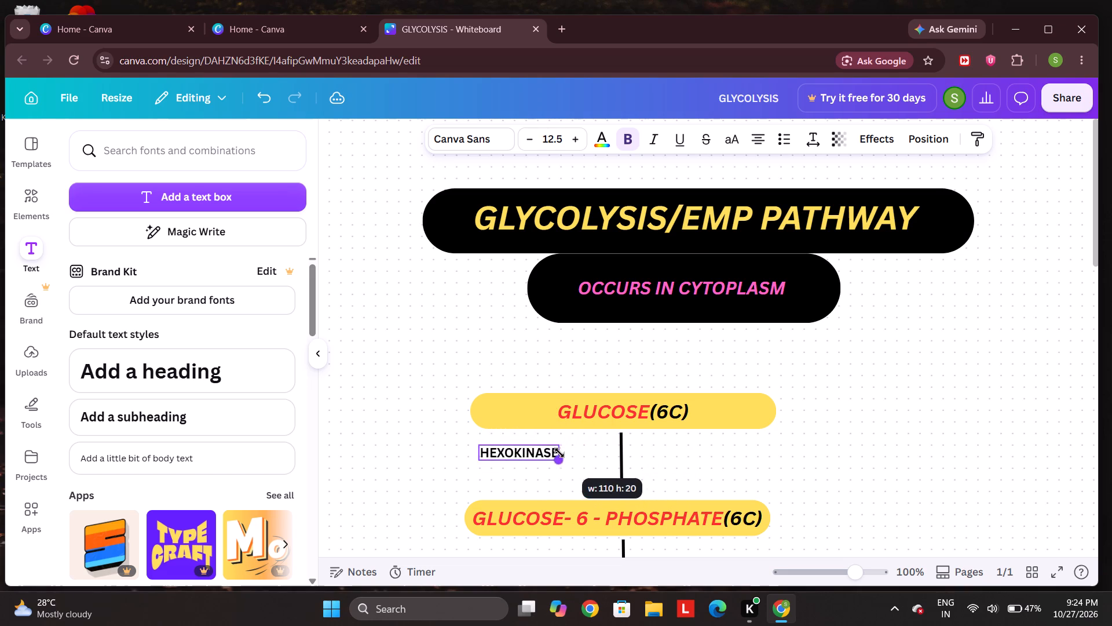
left_click_drag(559, 453, 558, 453)
left_click_drag(530, 492, 585, 503)
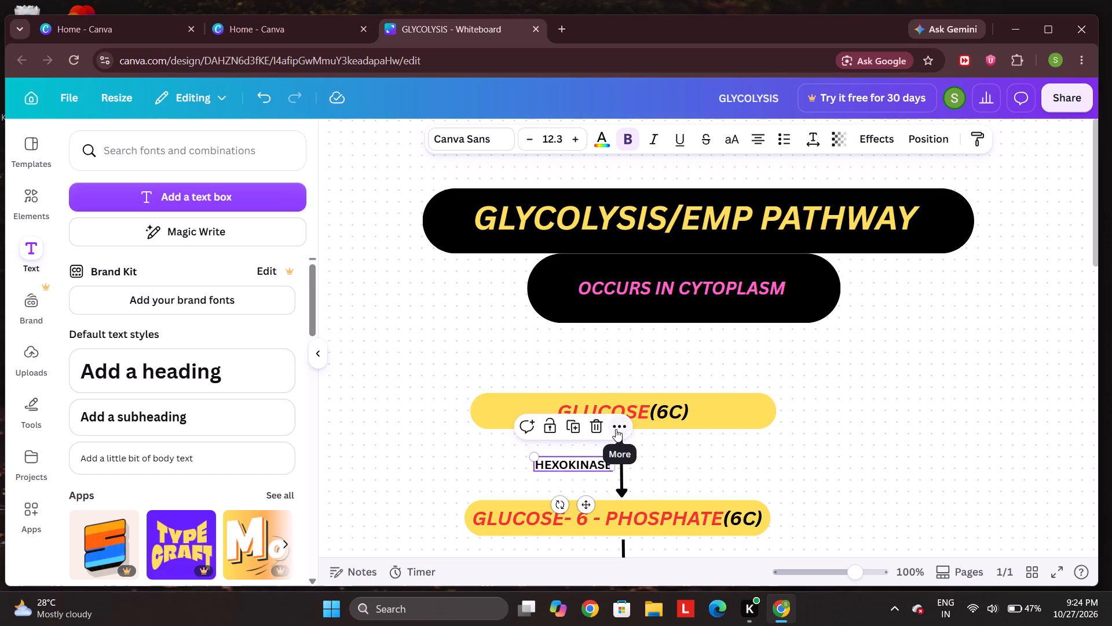
Try several solid and gradient colours on the HEXOKINASE text and settle on the default black-to-blue gradient.
left_click(598, 143)
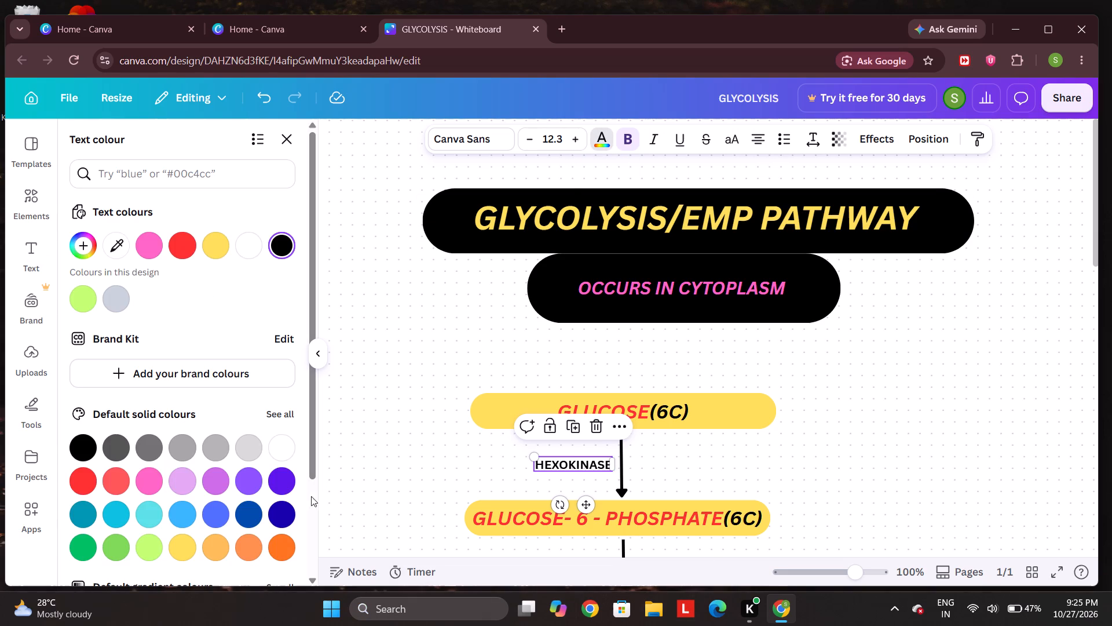
left_click(260, 548)
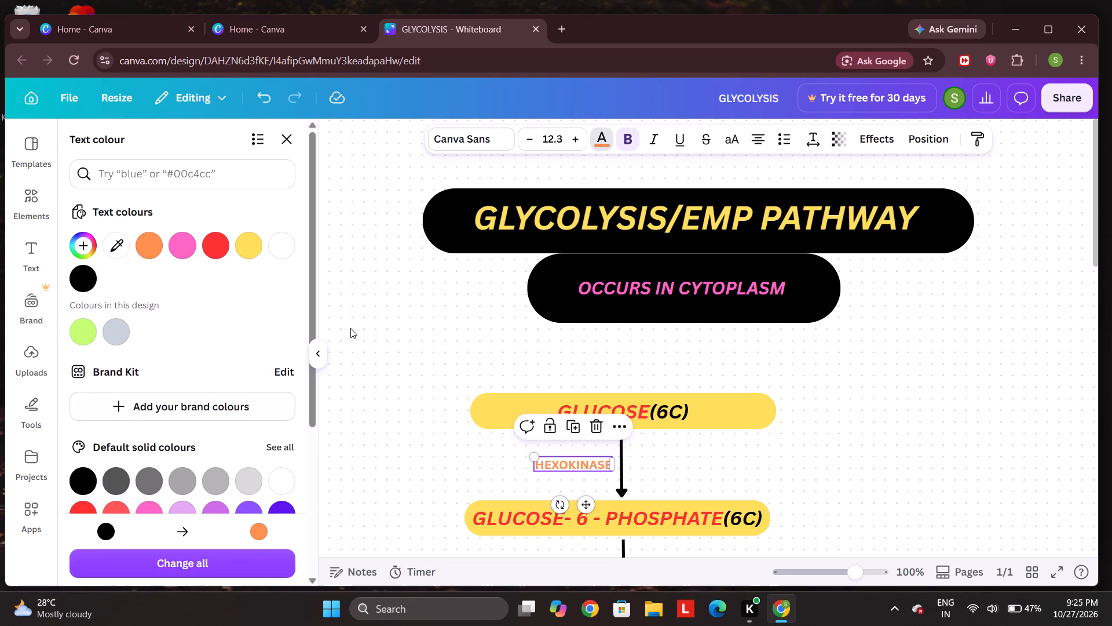
left_click_drag(312, 395, 299, 490)
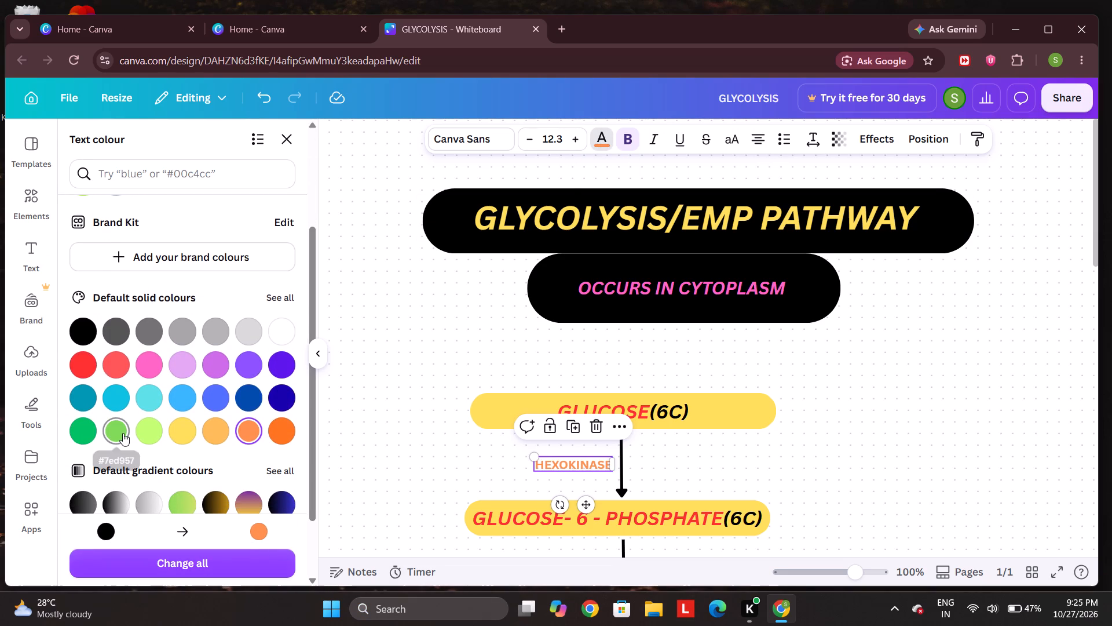
left_click(123, 433)
left_click(81, 440)
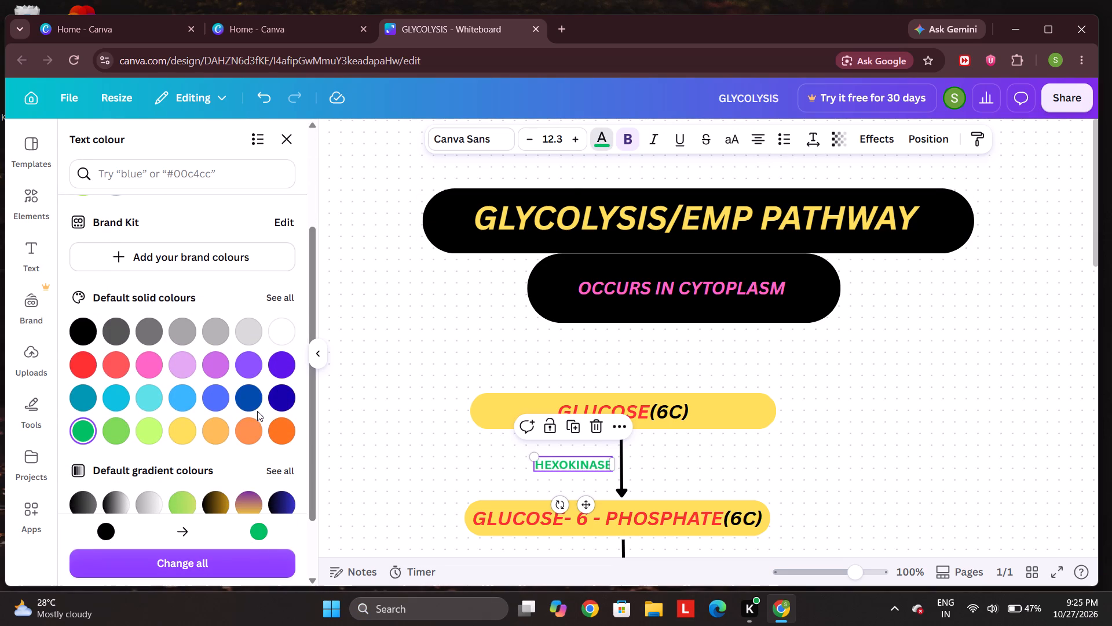
left_click(257, 363)
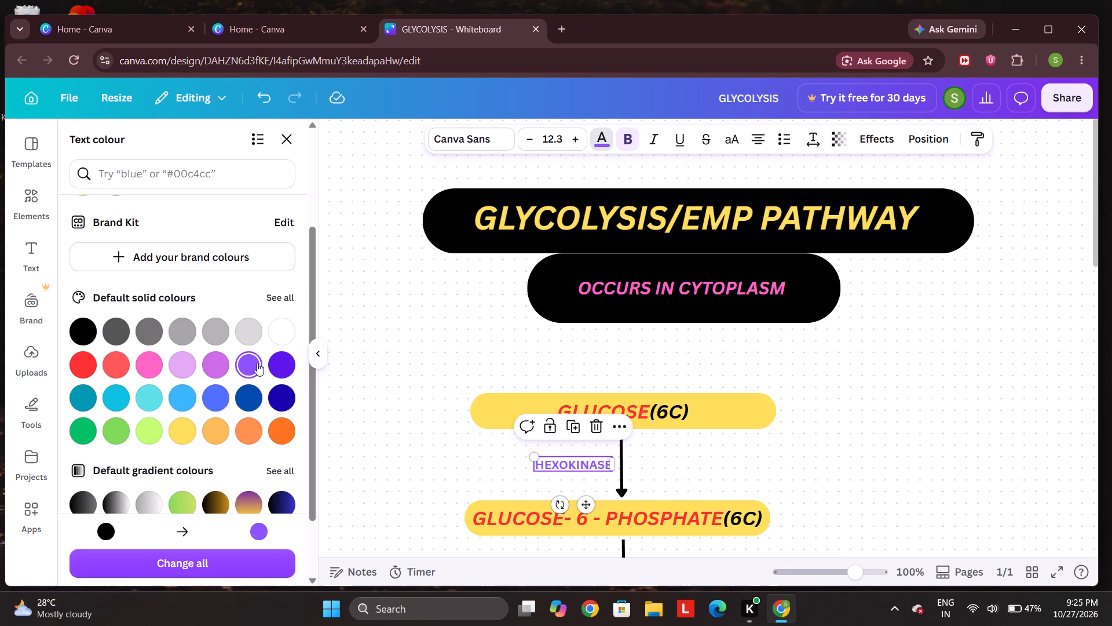
left_click(177, 503)
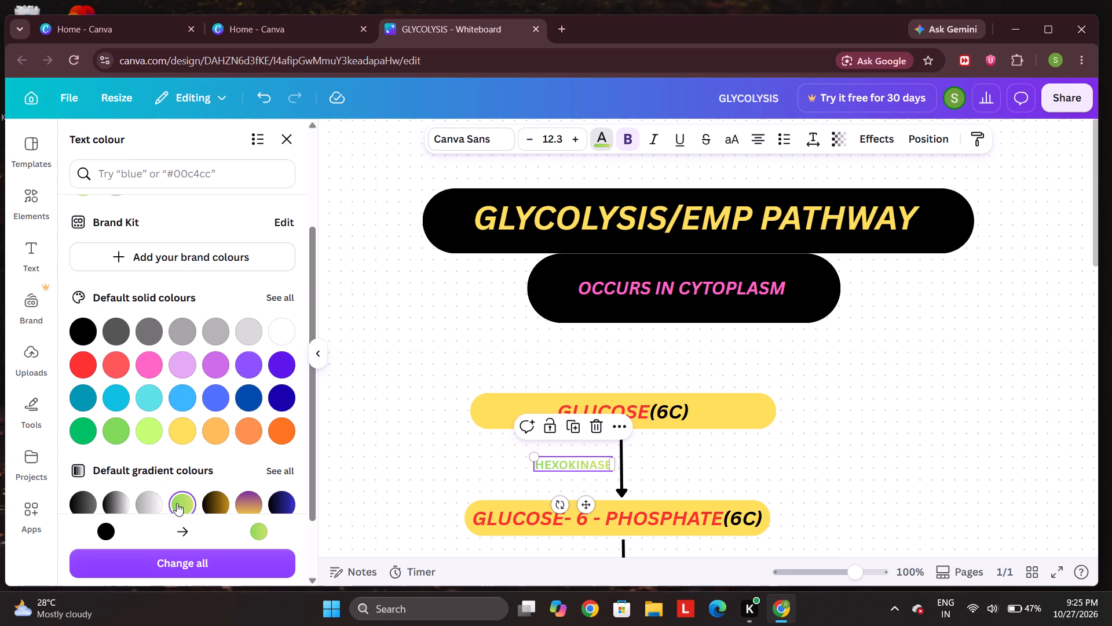
left_click(210, 496)
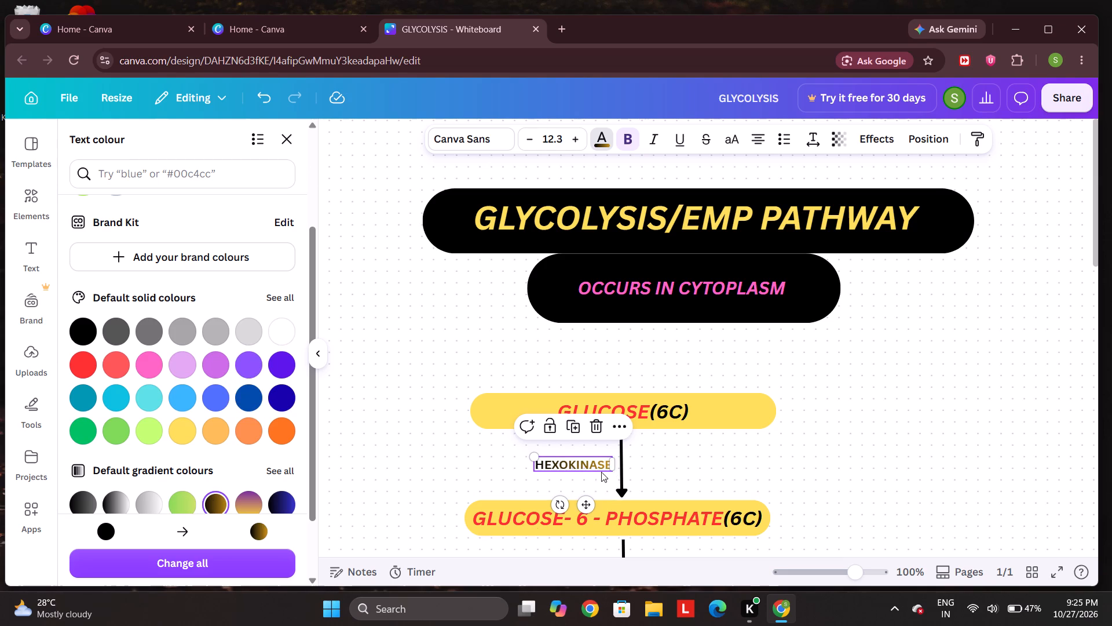
left_click(284, 498)
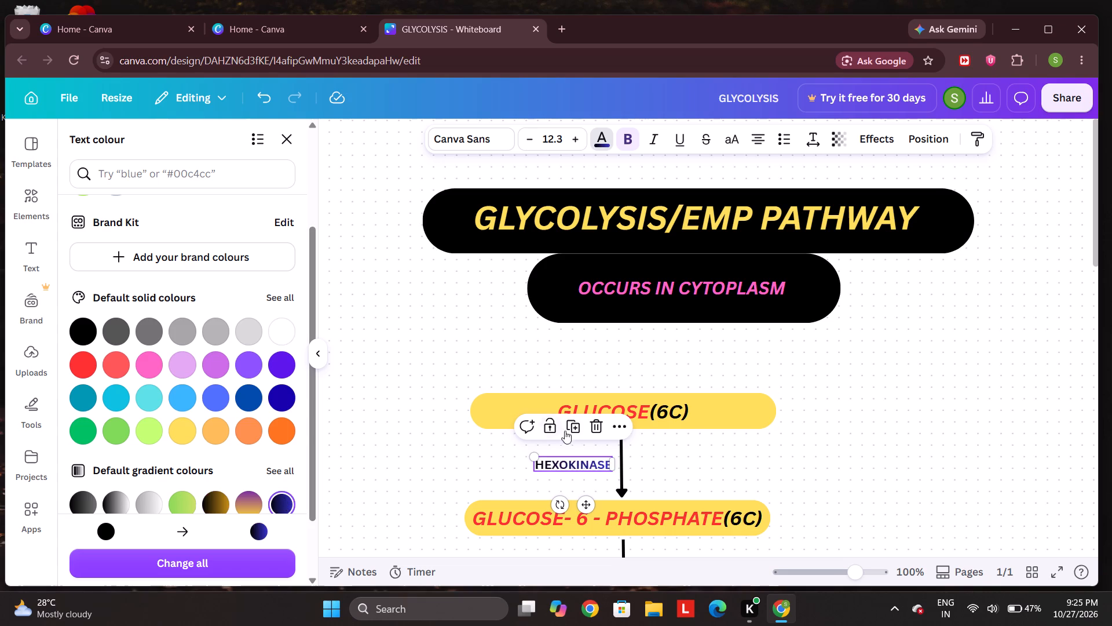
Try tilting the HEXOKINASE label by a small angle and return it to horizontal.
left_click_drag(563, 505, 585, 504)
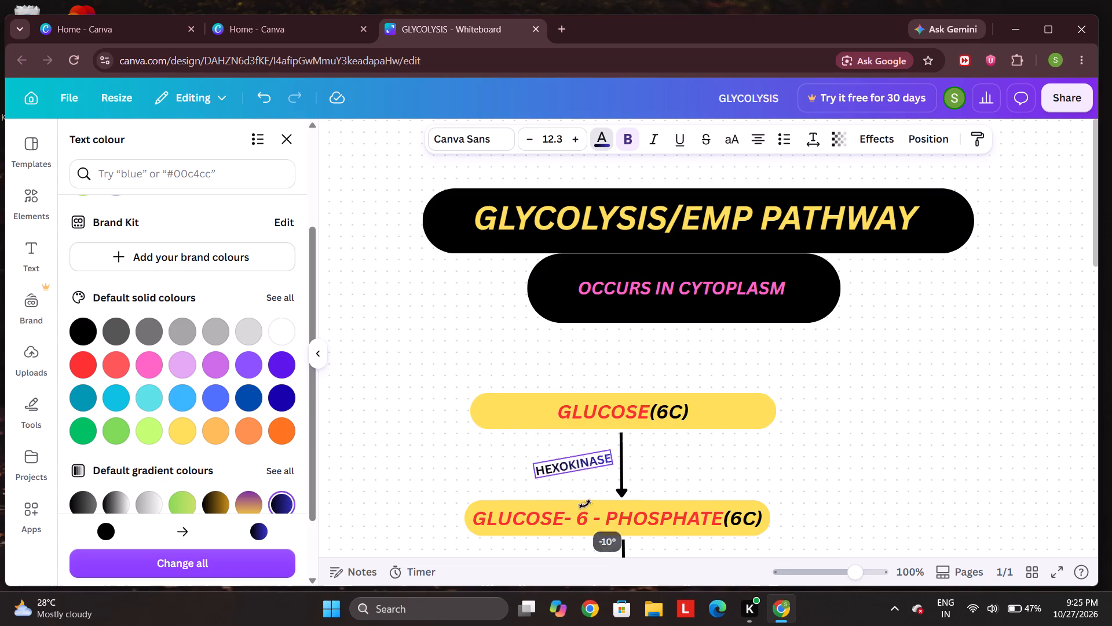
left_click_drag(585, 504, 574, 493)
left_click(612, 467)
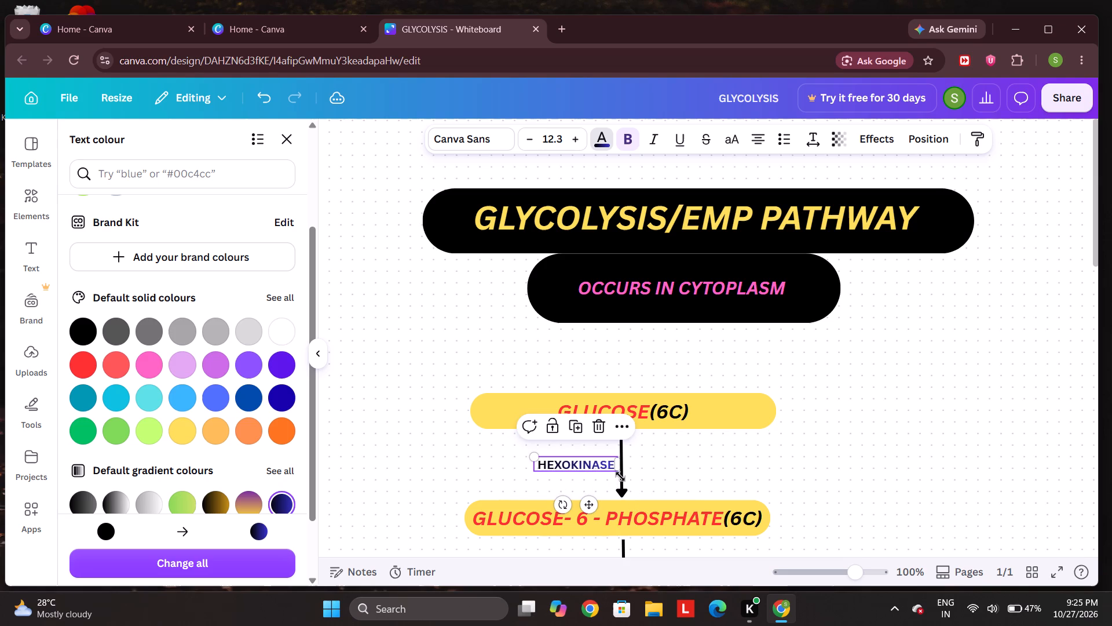
Shrink the HEXOKINASE label to size 9 and shift it closer to the first arrow.
left_click_drag(622, 471, 603, 463)
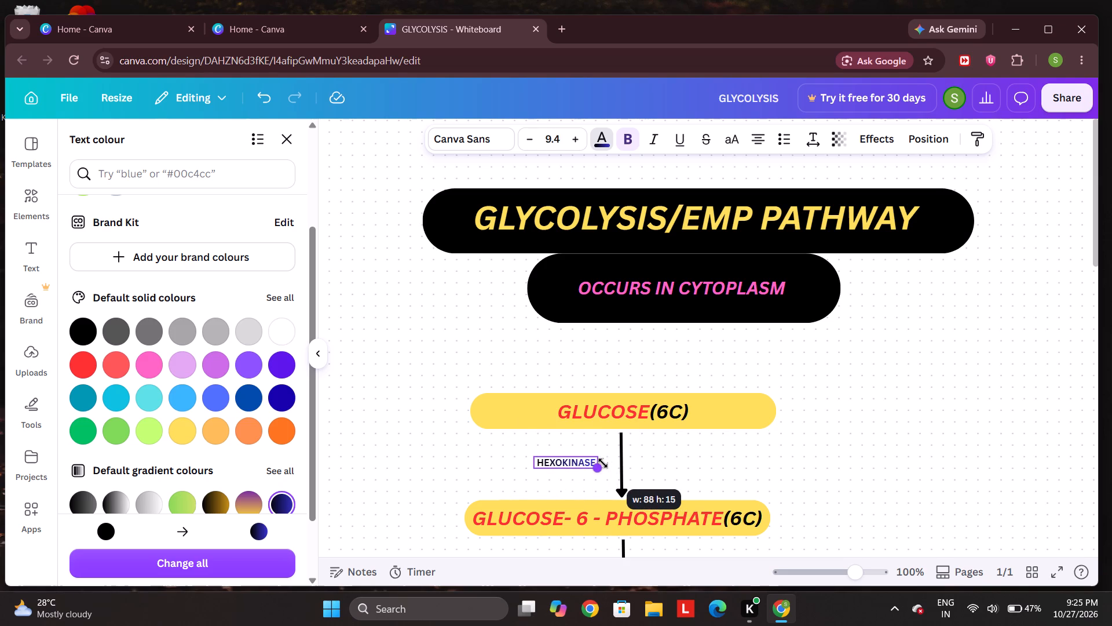
left_click_drag(603, 463, 601, 463)
left_click_drag(576, 504, 605, 485)
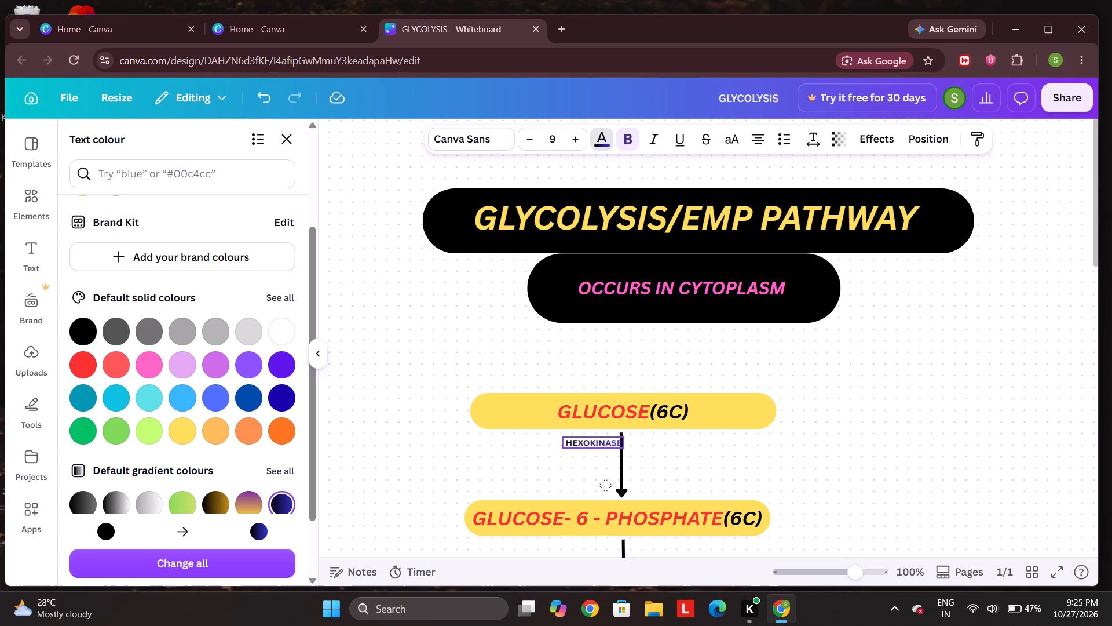
left_click_drag(605, 485, 599, 493)
Rotate the HEXOKINASE label to read vertically upward and place it alongside the left of the first arrow.
left_click_drag(570, 490, 621, 488)
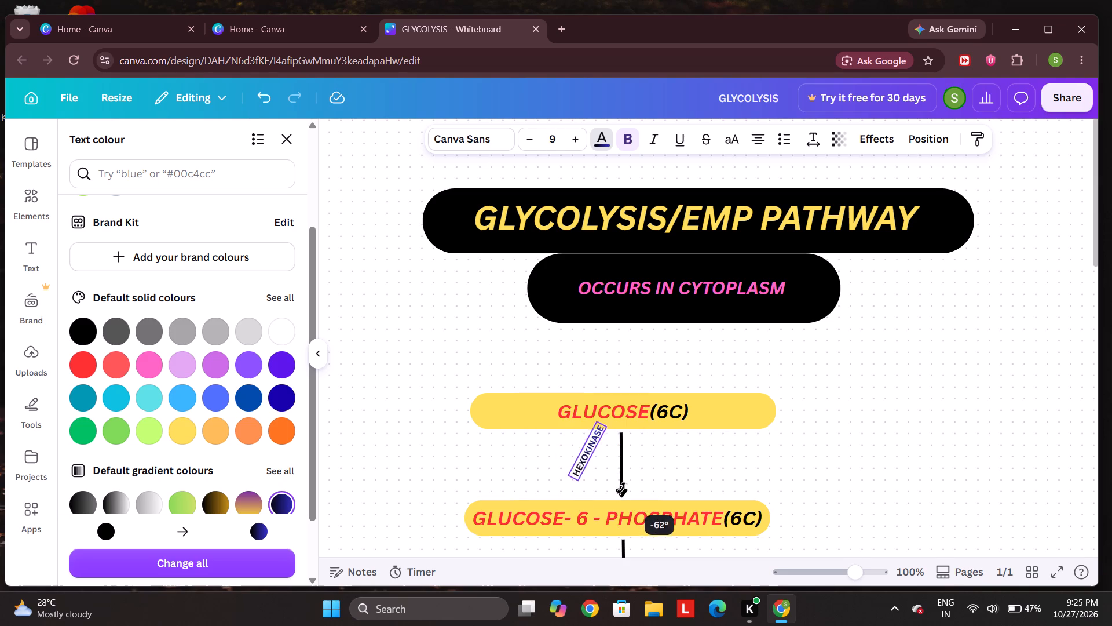
left_click_drag(621, 488, 623, 469)
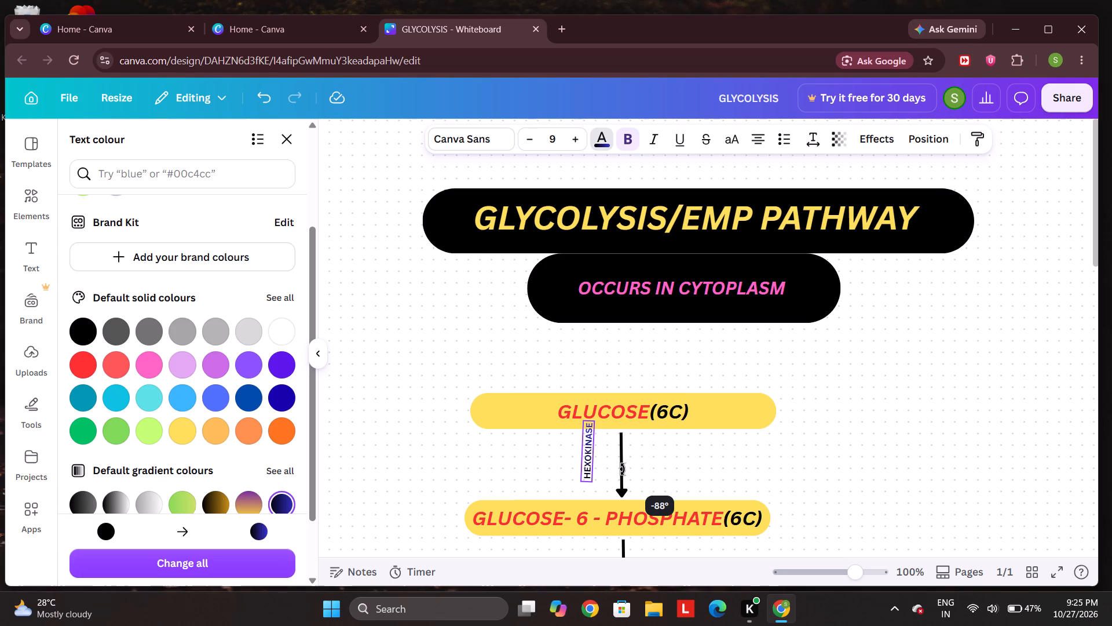
left_click_drag(623, 469, 624, 469)
left_click_drag(587, 454, 602, 464)
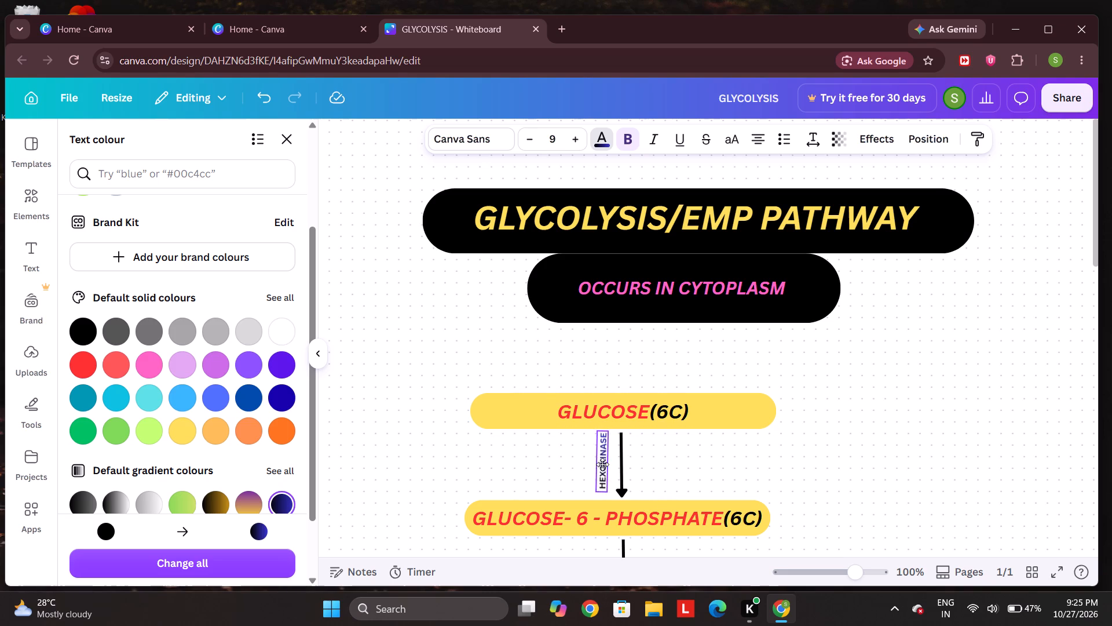
left_click_drag(602, 464, 604, 465)
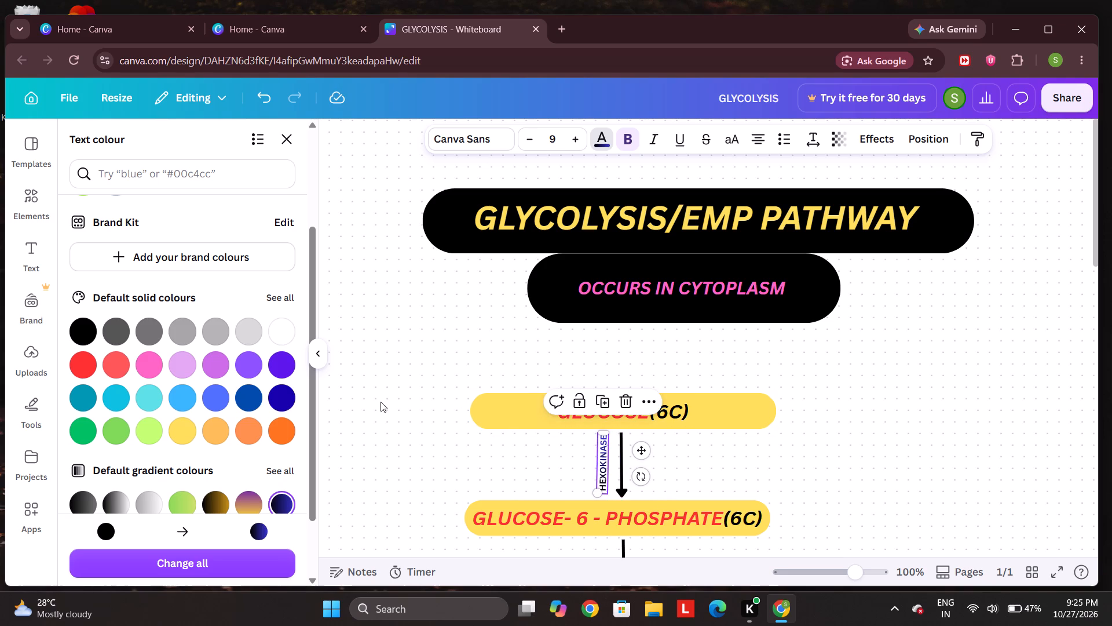